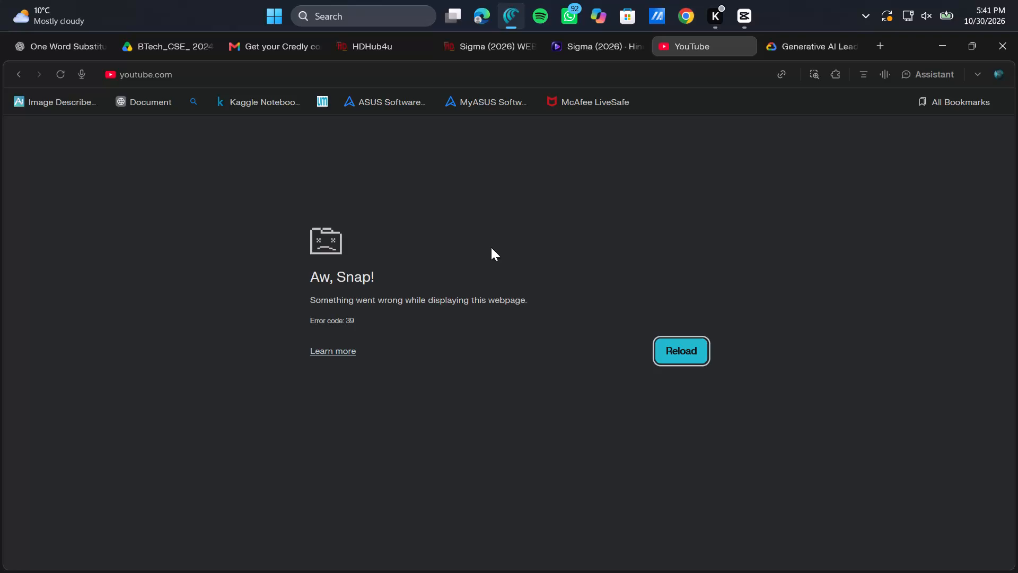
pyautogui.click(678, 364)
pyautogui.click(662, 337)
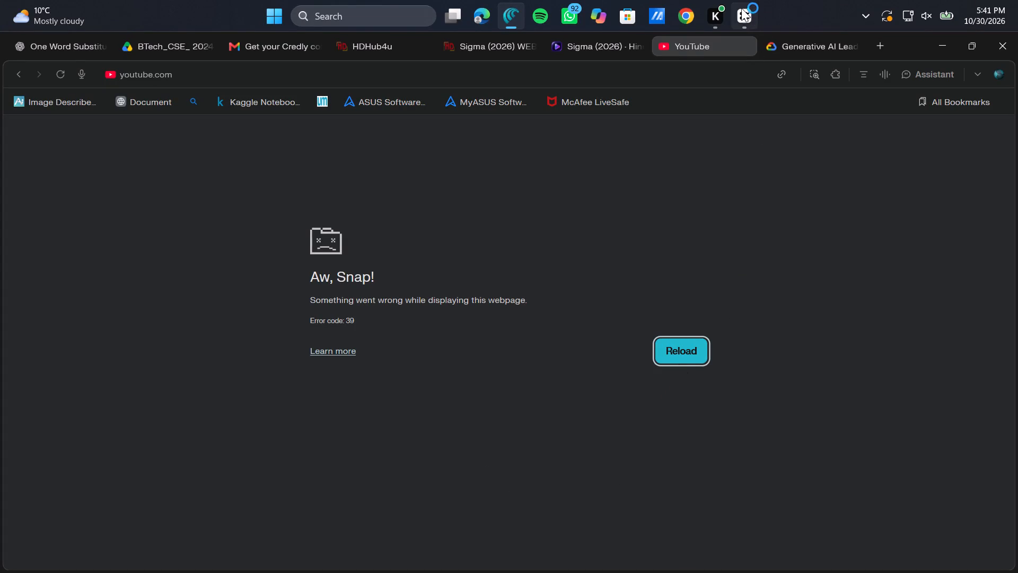
# Switch to CapCut and trim the end of the clip before 20261018_190236.mp4 to the beat marker at about 44 s.
pyautogui.click(741, 9)
pyautogui.scroll(1, 466, 350)
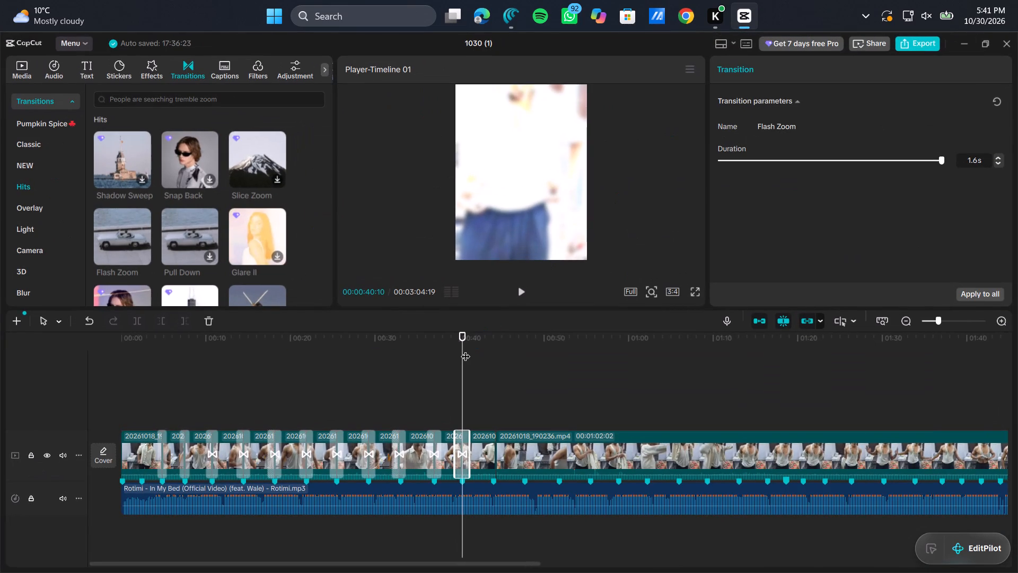
pyautogui.scroll(1, 466, 350)
pyautogui.moveTo(462, 345); pyautogui.dragTo(498, 352)
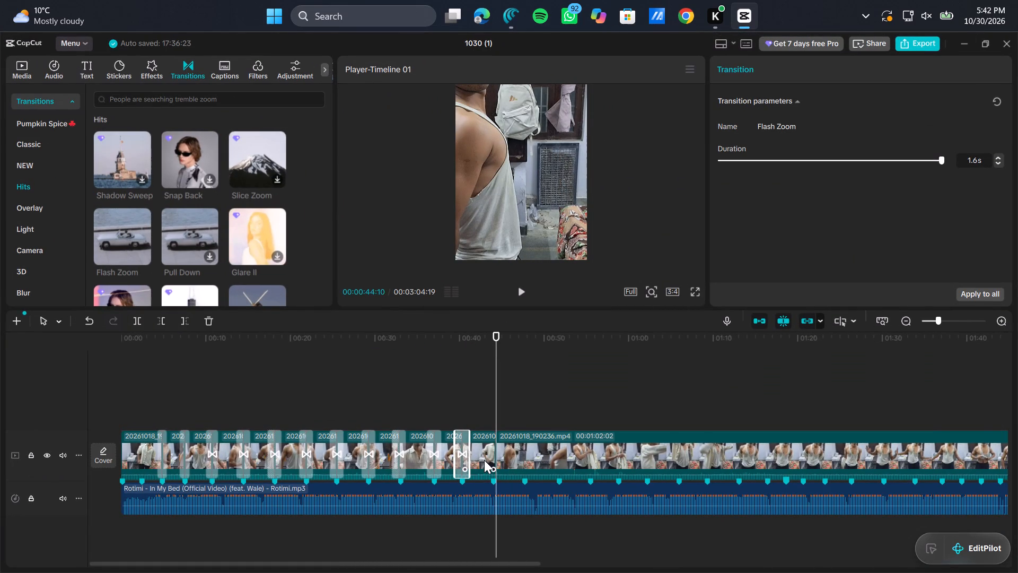
pyautogui.click(484, 460)
pyautogui.moveTo(495, 449); pyautogui.dragTo(488, 451)
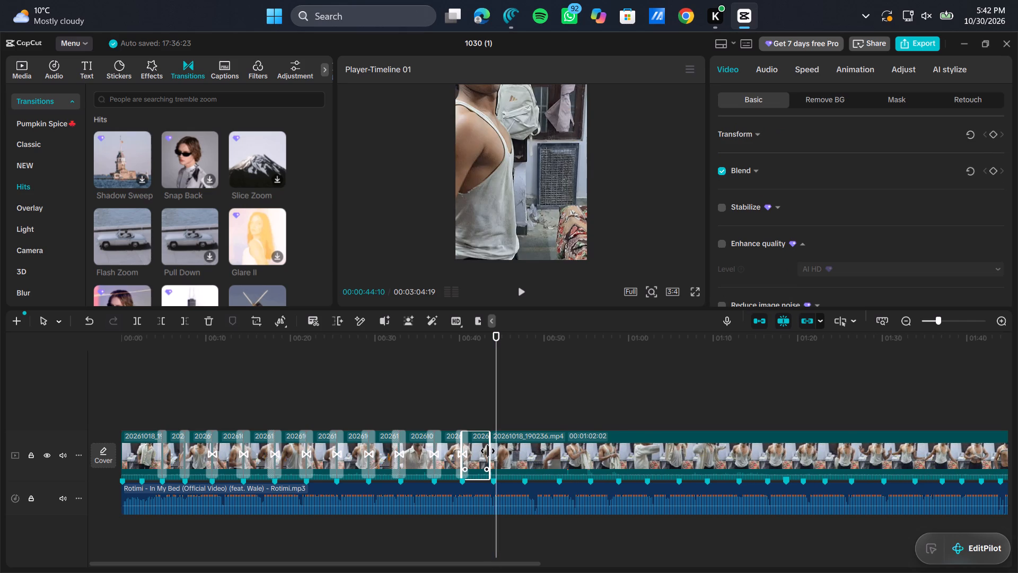
pyautogui.click(488, 451)
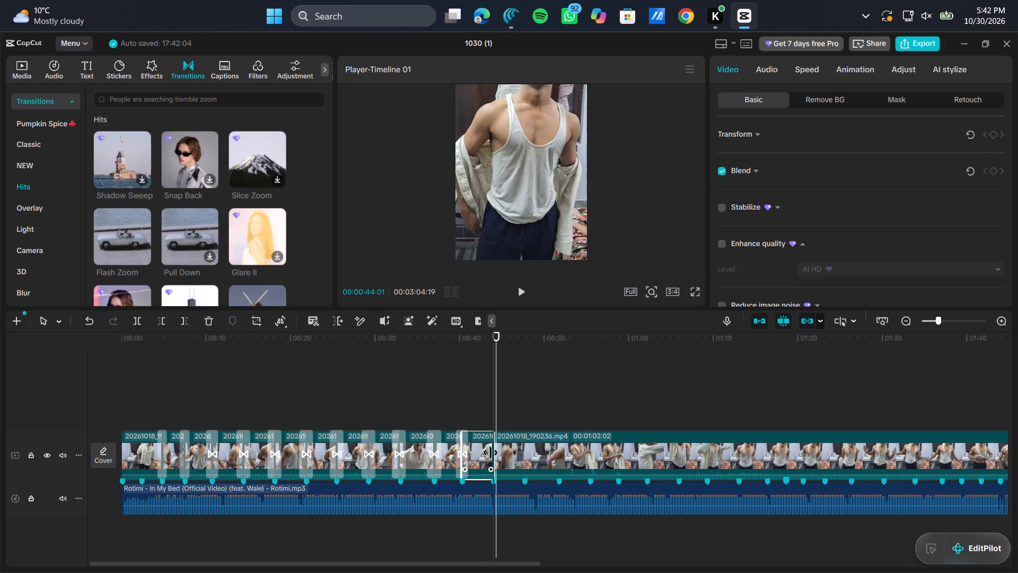
# Add a Flash Zoom transition at the cut at 00:00:44:01, before clip 20261018_190236.mp4.
pyautogui.click(496, 381)
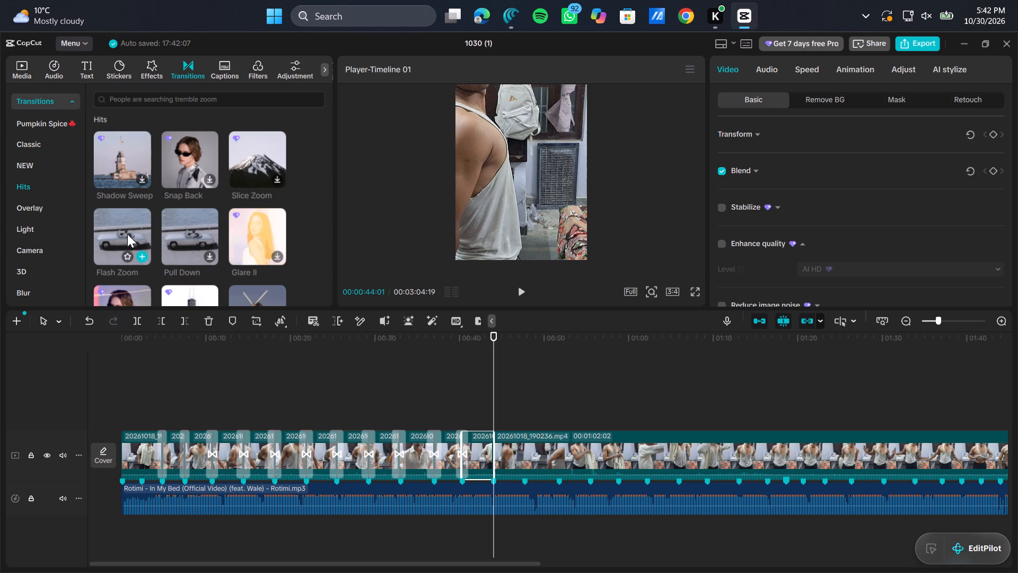
pyautogui.click(141, 255)
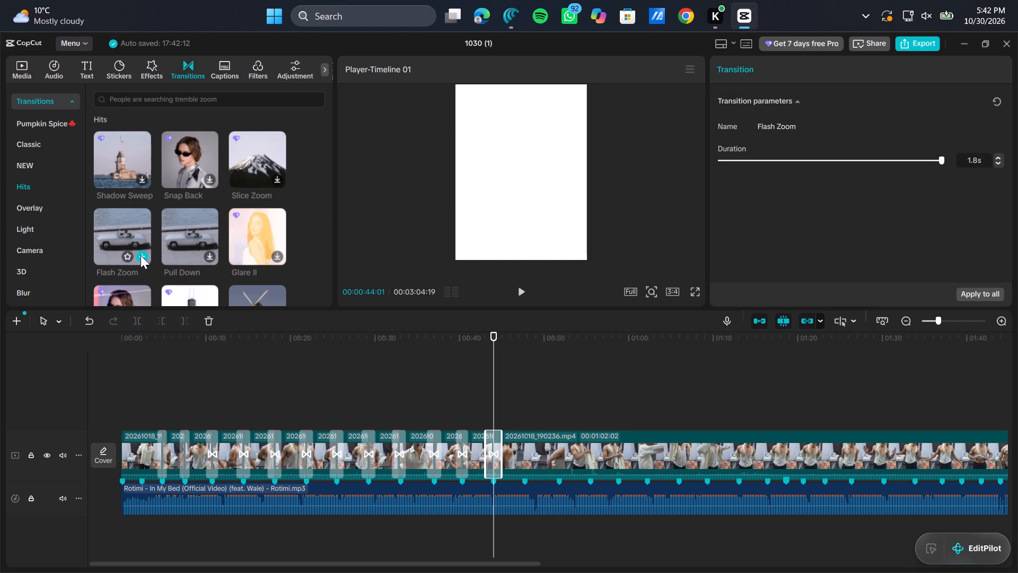
# Play the timeline from the start to preview the first transitions, stopping at about 15 s.
pyautogui.moveTo(495, 411); pyautogui.dragTo(0, 572)
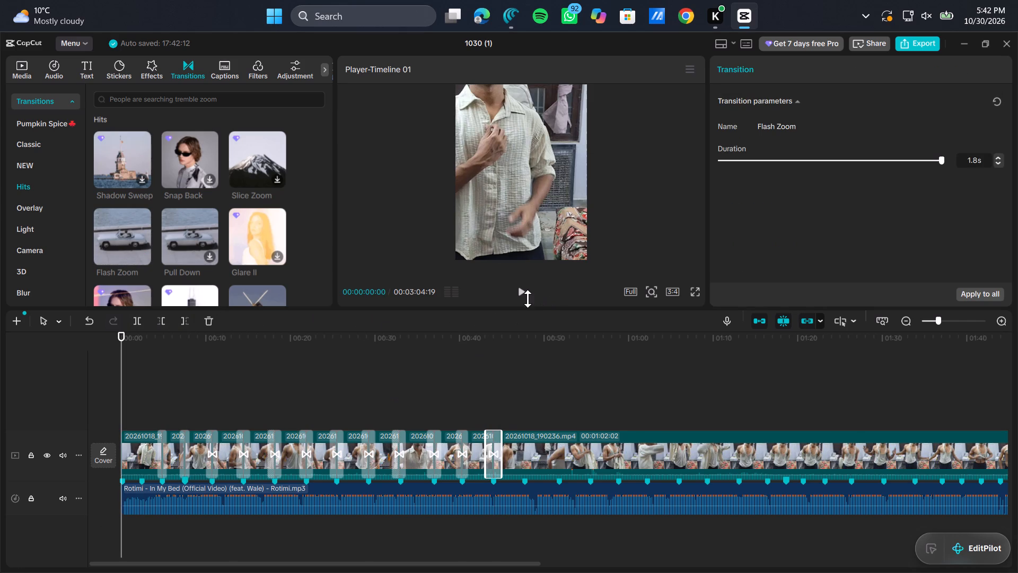
pyautogui.click(522, 291)
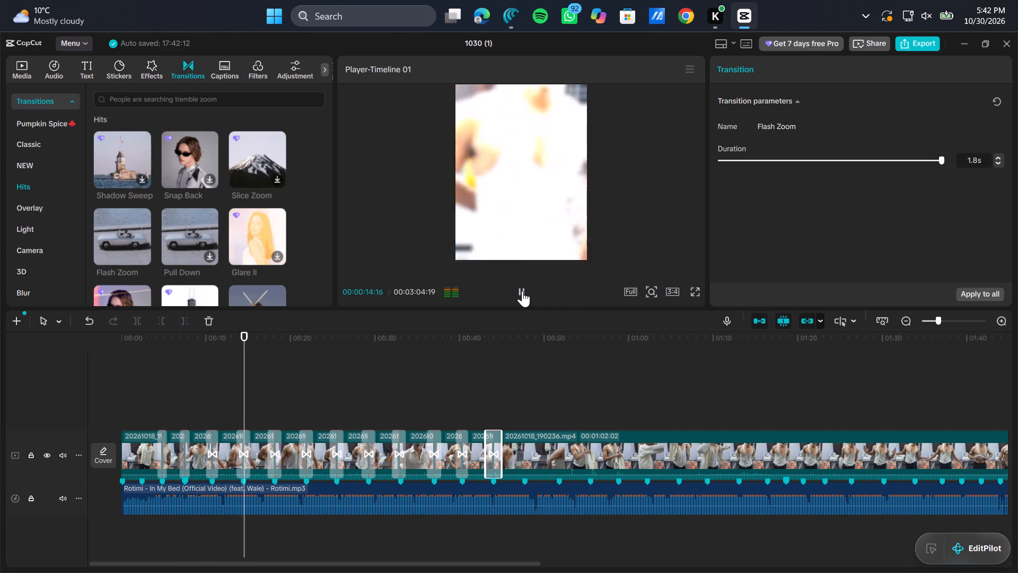
pyautogui.click(522, 291)
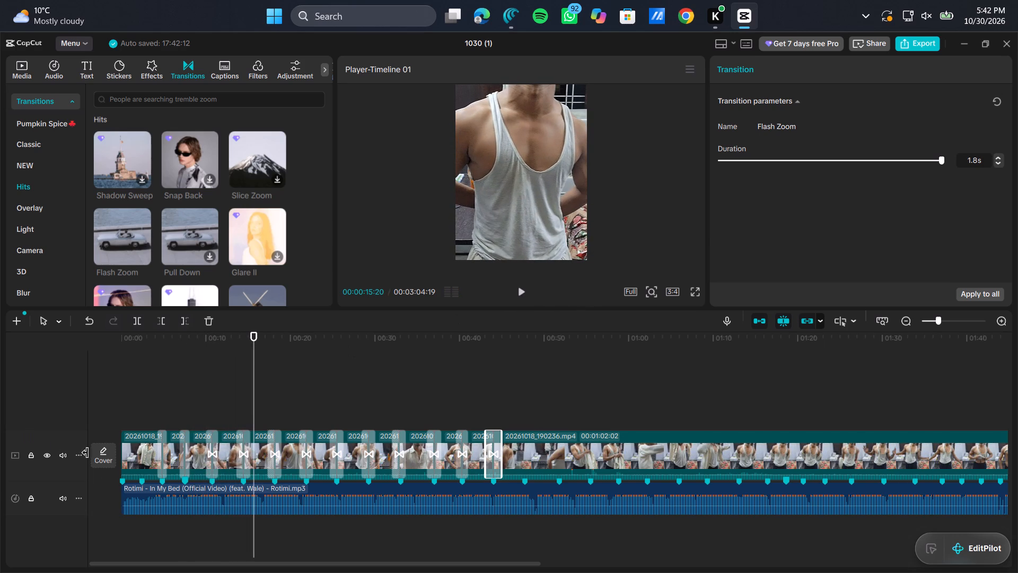
# Set the duration of the first two transitions, Center Enlarge and the Flash Zoom after it, to 0.3 s each.
pyautogui.click(161, 450)
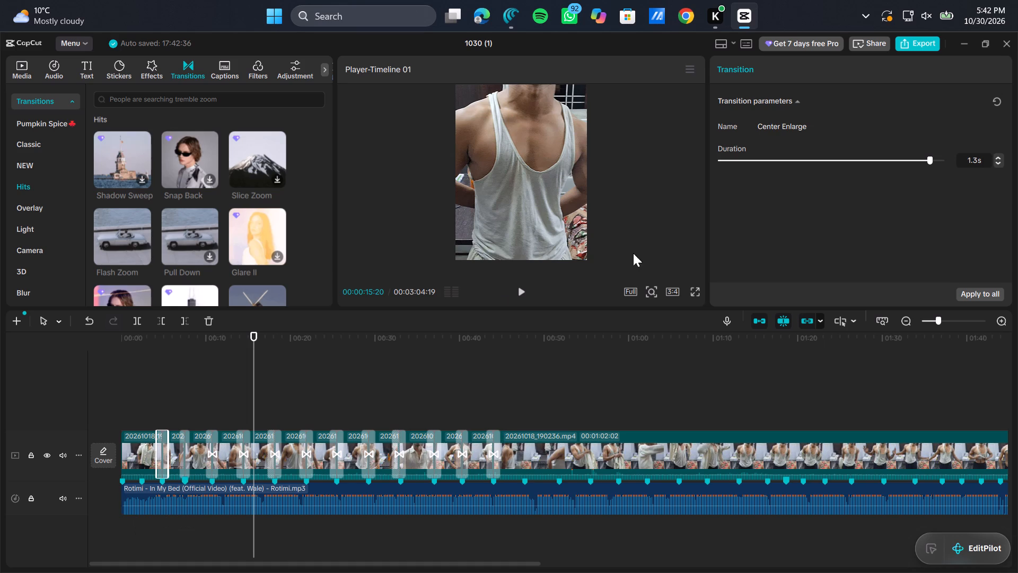
pyautogui.click(756, 159)
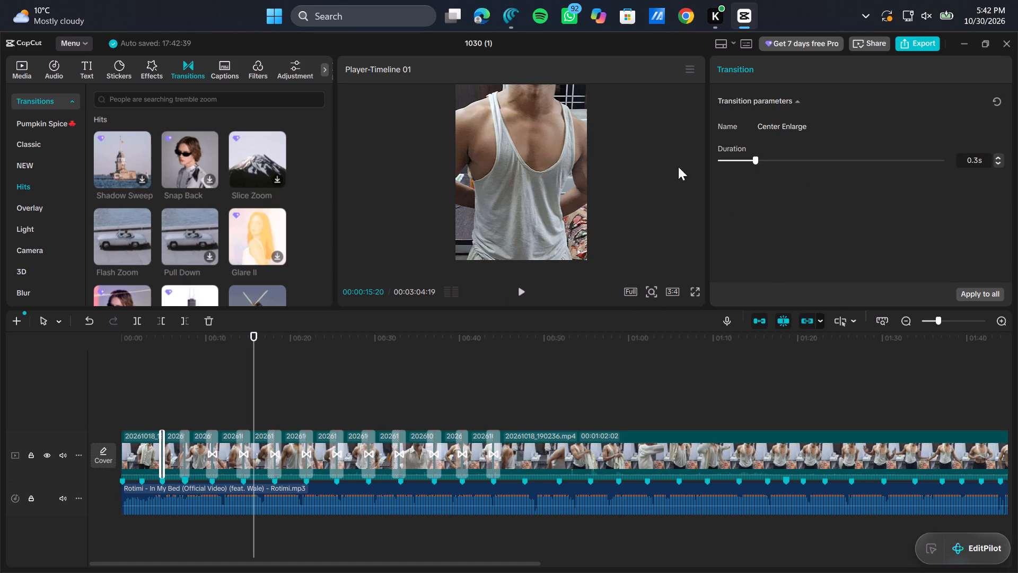
pyautogui.click(189, 450)
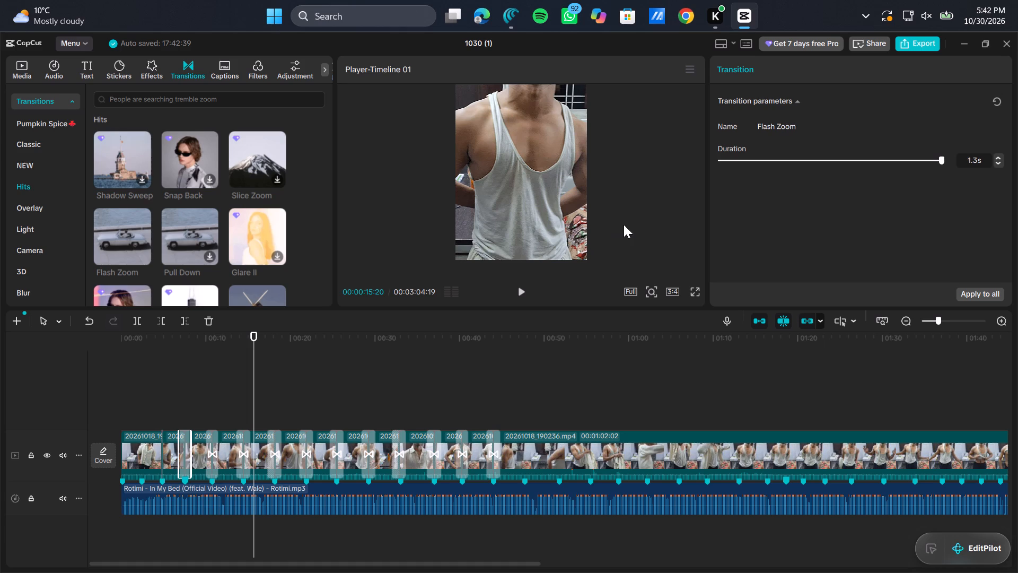
pyautogui.click(745, 158)
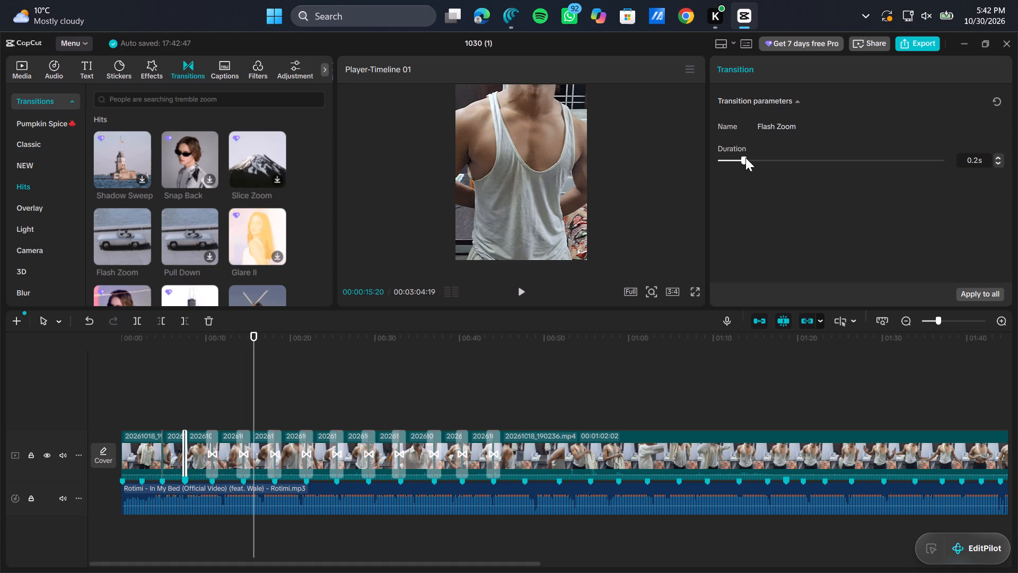
pyautogui.click(754, 158)
# Set the Flash Zoom transitions at about 10 s and 14 s to a duration of 0.3 s each.
pyautogui.click(213, 453)
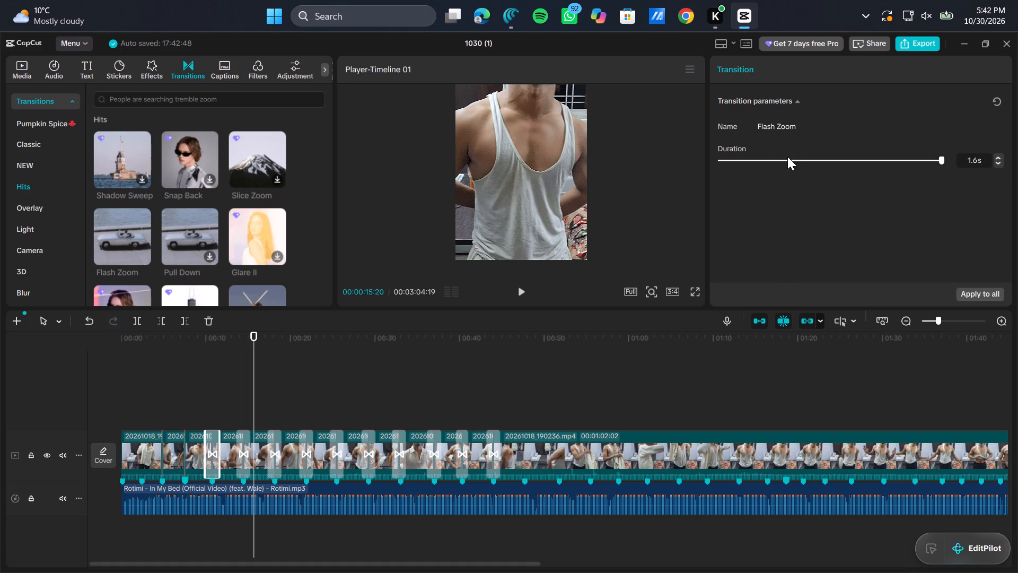
pyautogui.click(759, 157)
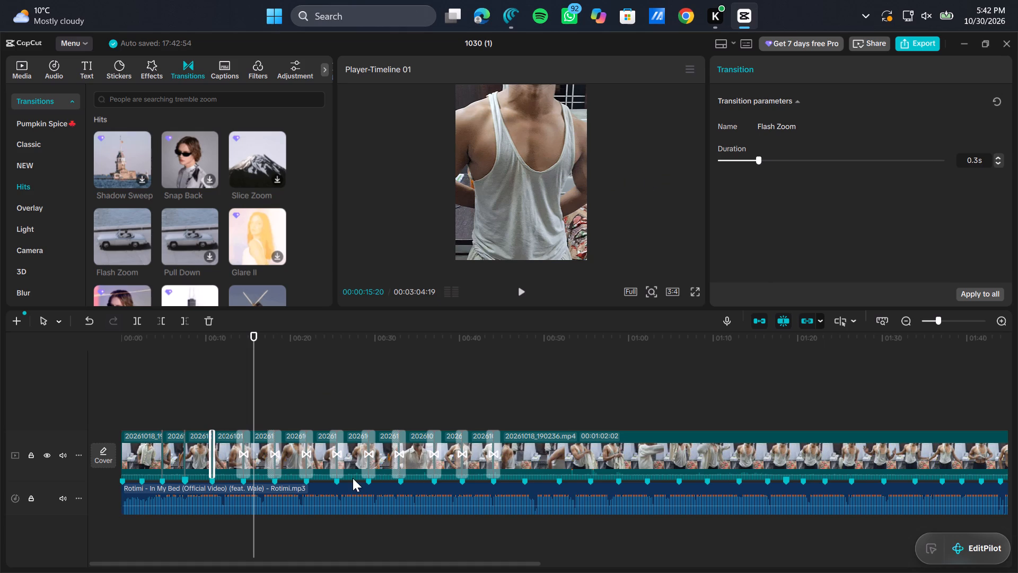
pyautogui.click(241, 451)
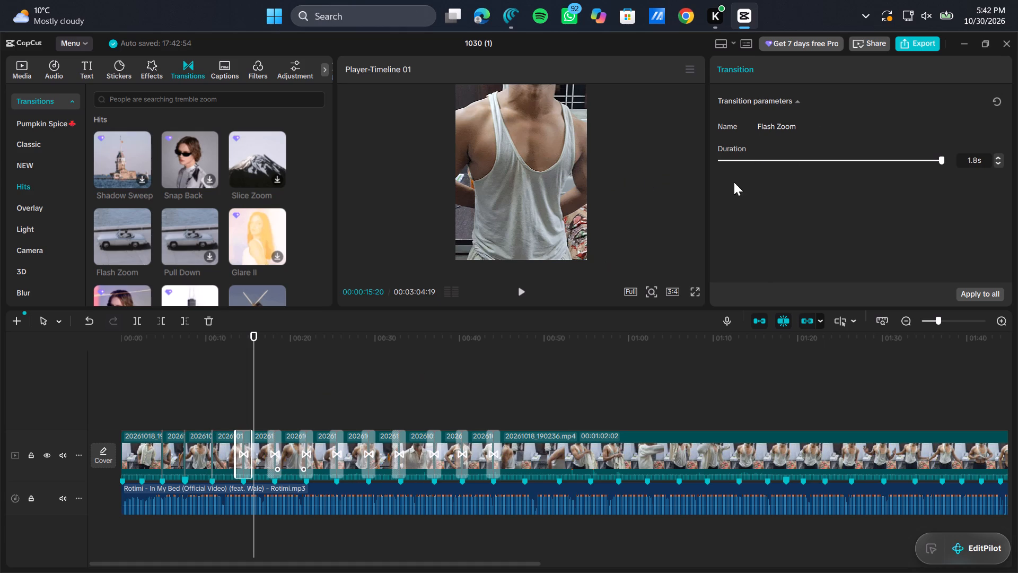
pyautogui.click(767, 162)
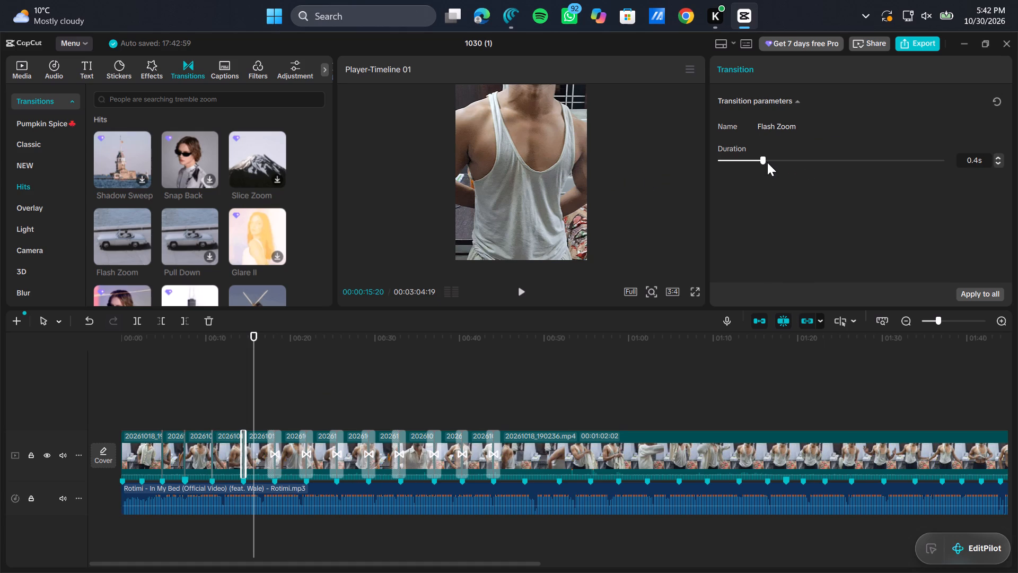
pyautogui.click(759, 162)
pyautogui.moveTo(759, 162); pyautogui.dragTo(754, 162)
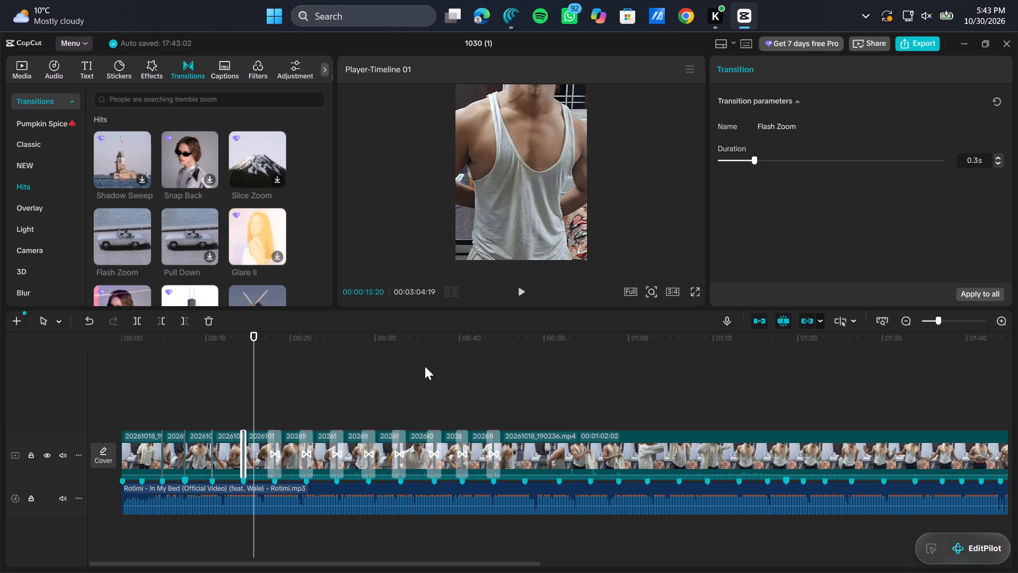
# Set the Flash Zoom transitions at about 18 s and 22 s to a duration of 0.3 s each.
pyautogui.click(274, 444)
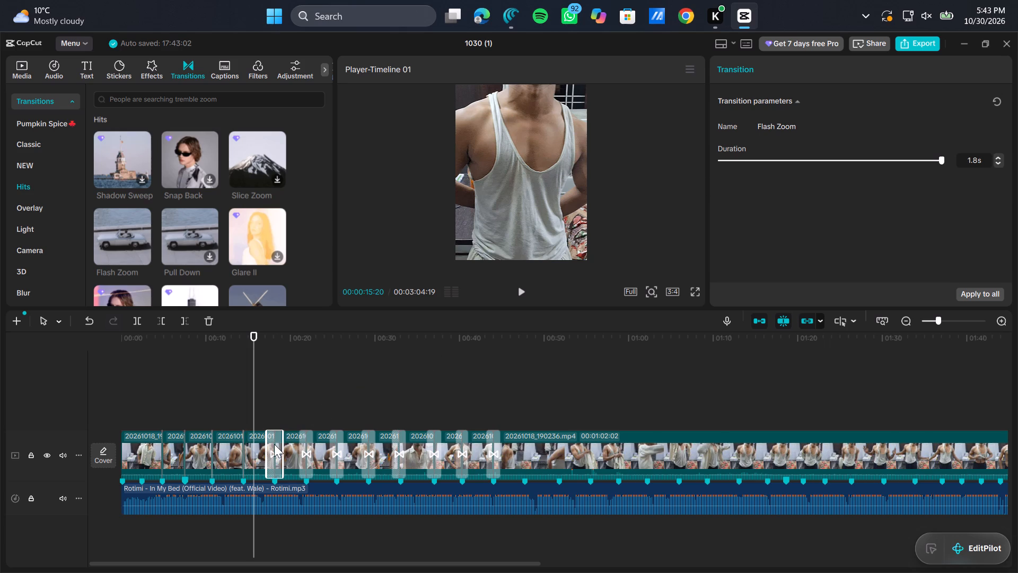
pyautogui.click(759, 158)
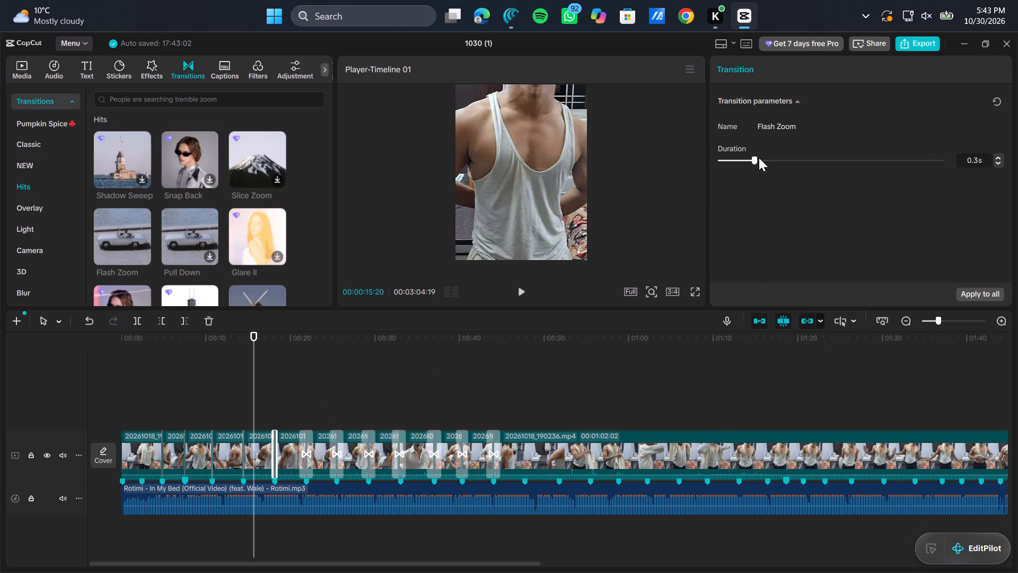
pyautogui.click(299, 455)
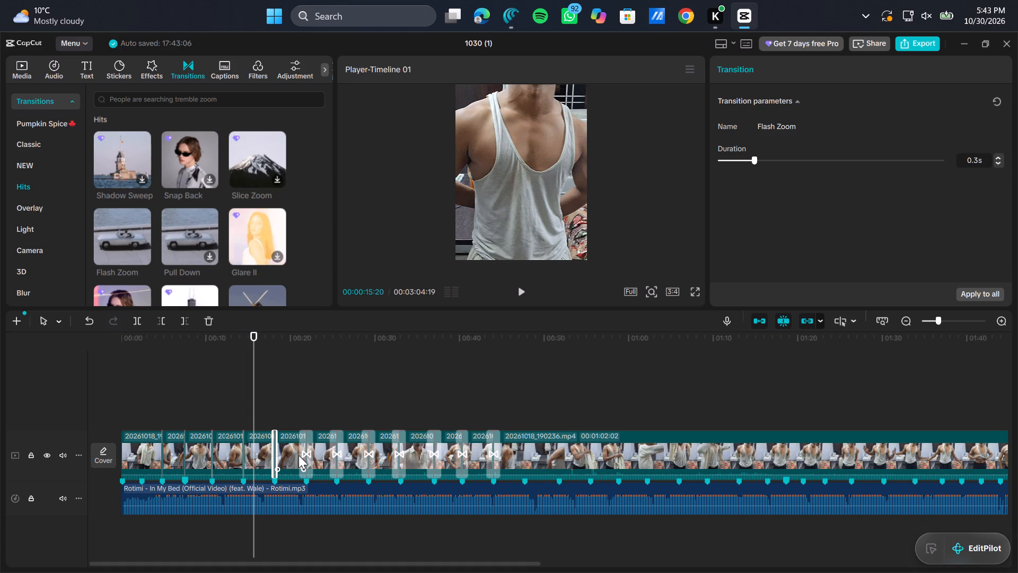
pyautogui.click(309, 454)
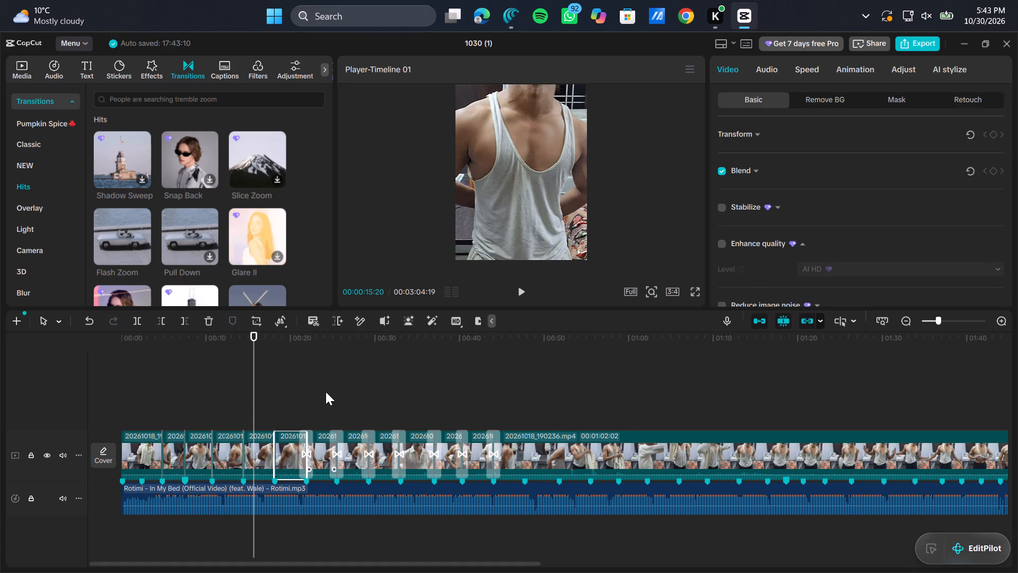
pyautogui.click(329, 378)
pyautogui.click(302, 445)
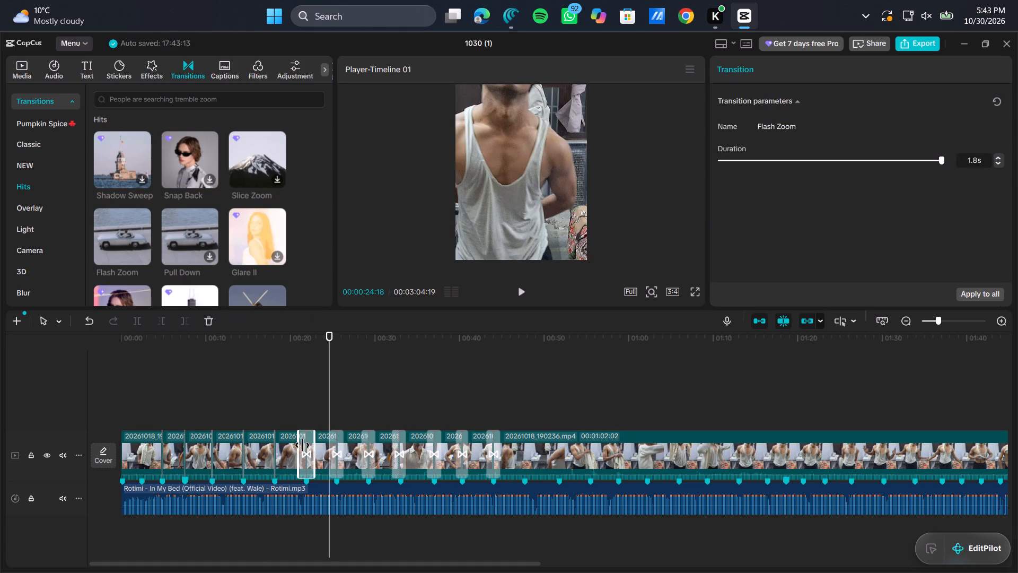
pyautogui.click(771, 159)
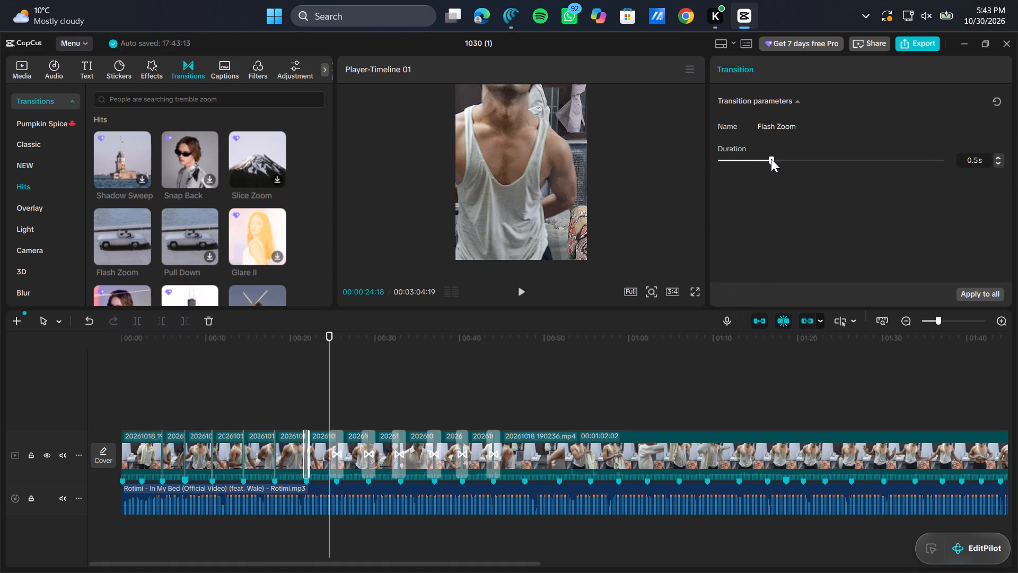
pyautogui.moveTo(771, 159); pyautogui.dragTo(757, 163)
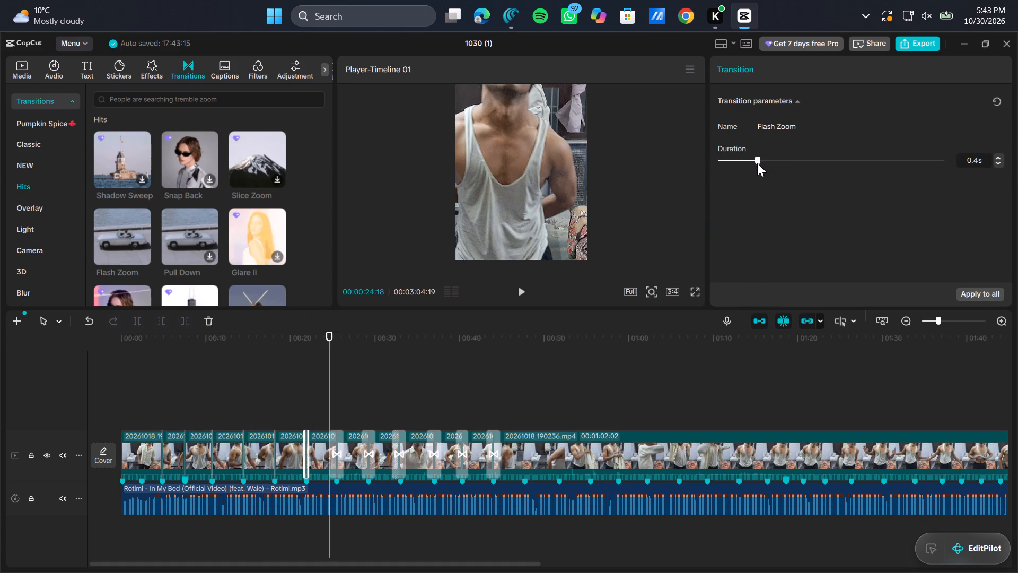
pyautogui.moveTo(757, 163); pyautogui.dragTo(758, 163)
pyautogui.doubleClick(758, 163)
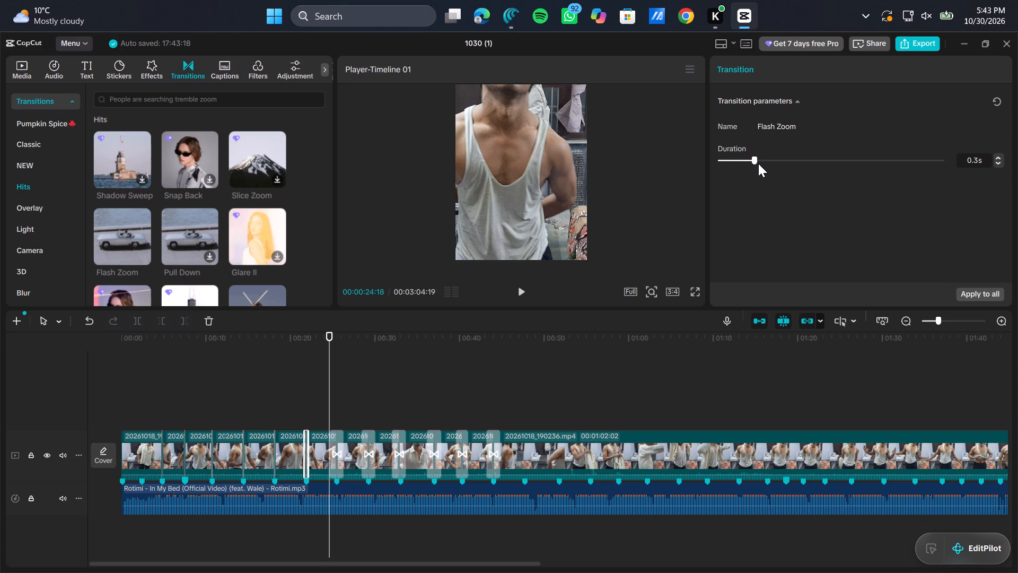
pyautogui.click(755, 159)
# Set the duration of the Flash Zoom transition at about 25 s to 0.3 s.
pyautogui.click(340, 452)
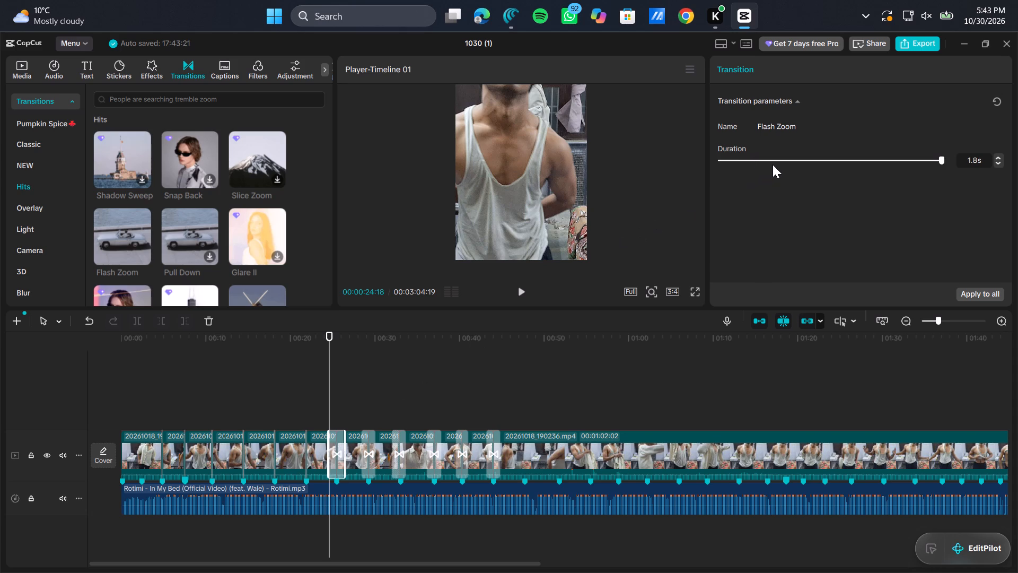
pyautogui.click(761, 159)
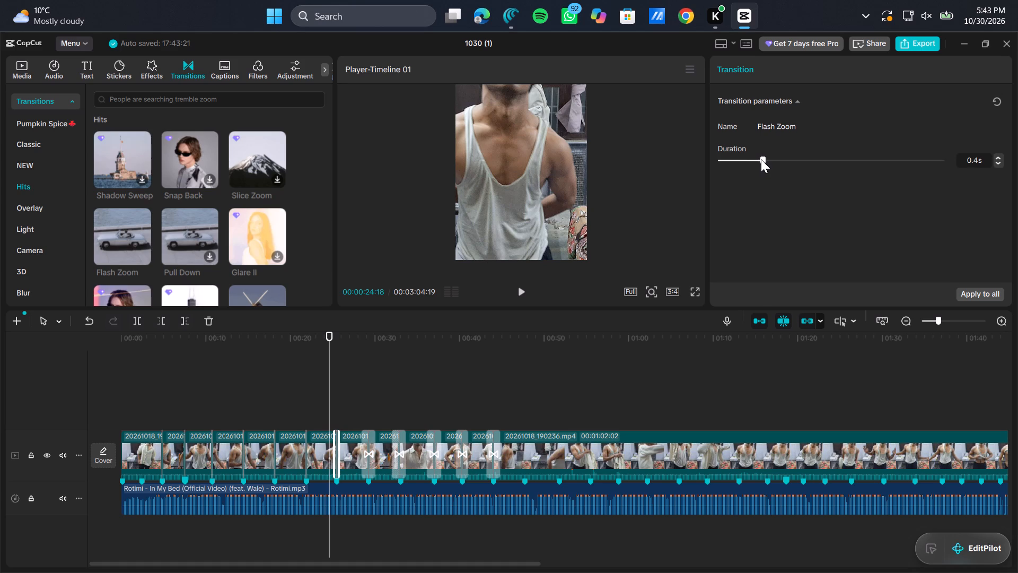
pyautogui.click(757, 159)
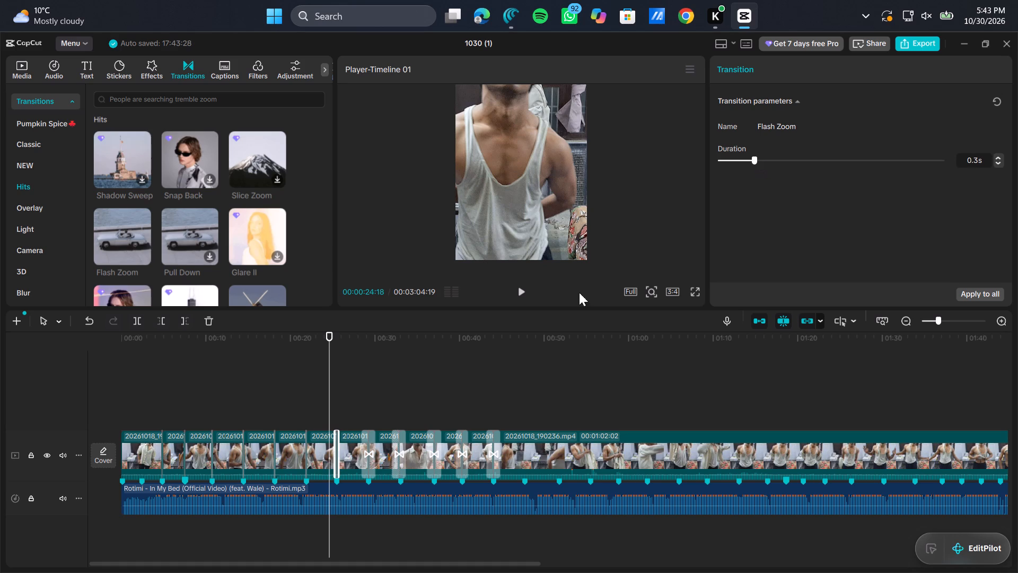
# Set the Flash Zoom transitions at about 29 s and 33 s to a duration of 0.3 s each.
pyautogui.click(370, 451)
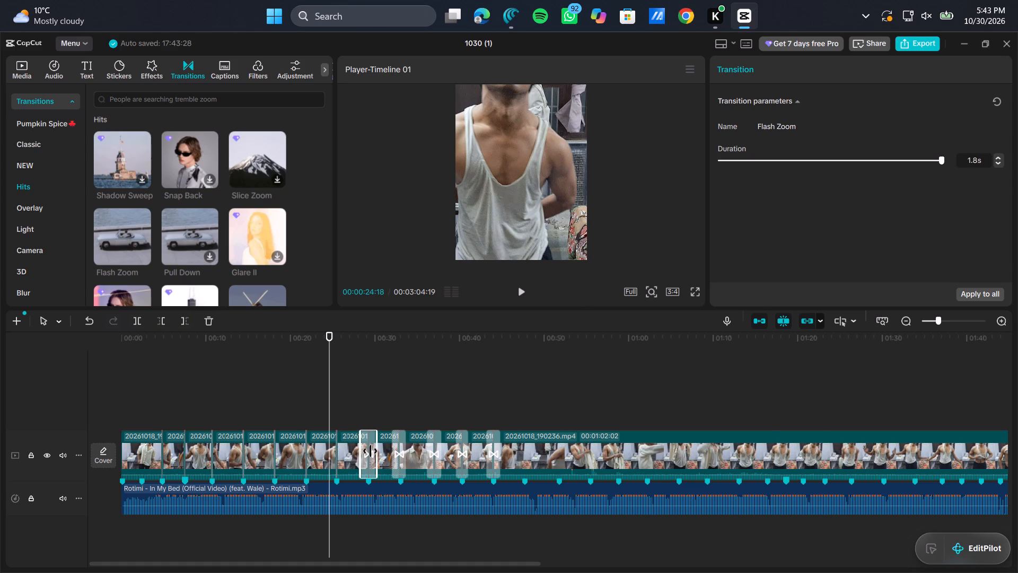
pyautogui.click(766, 161)
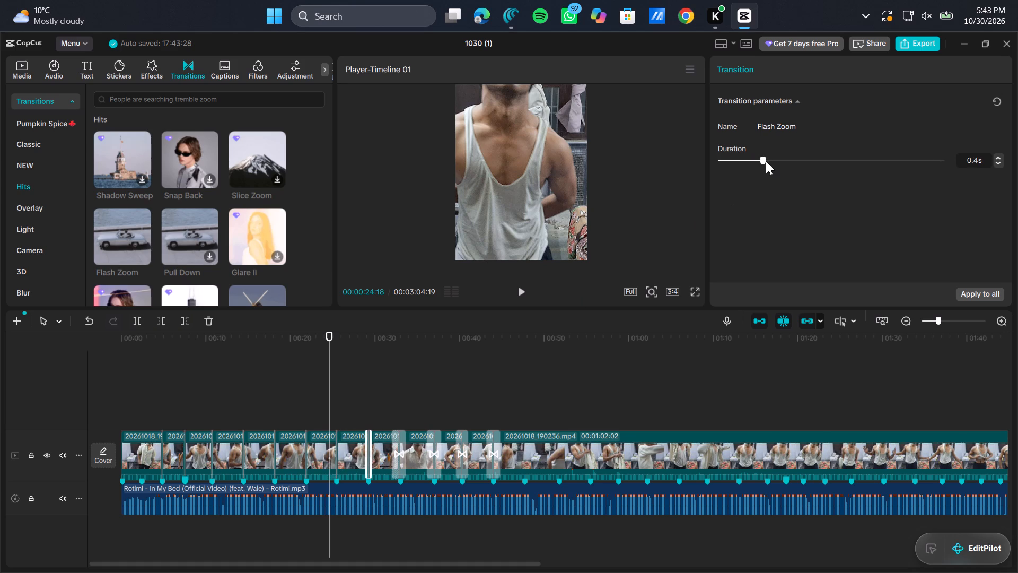
pyautogui.click(759, 159)
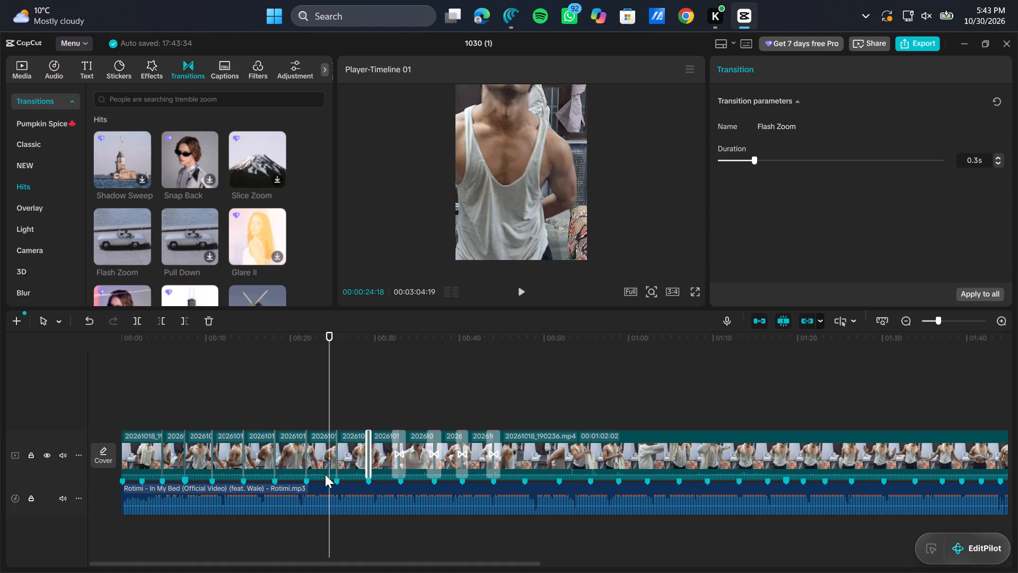
pyautogui.click(400, 439)
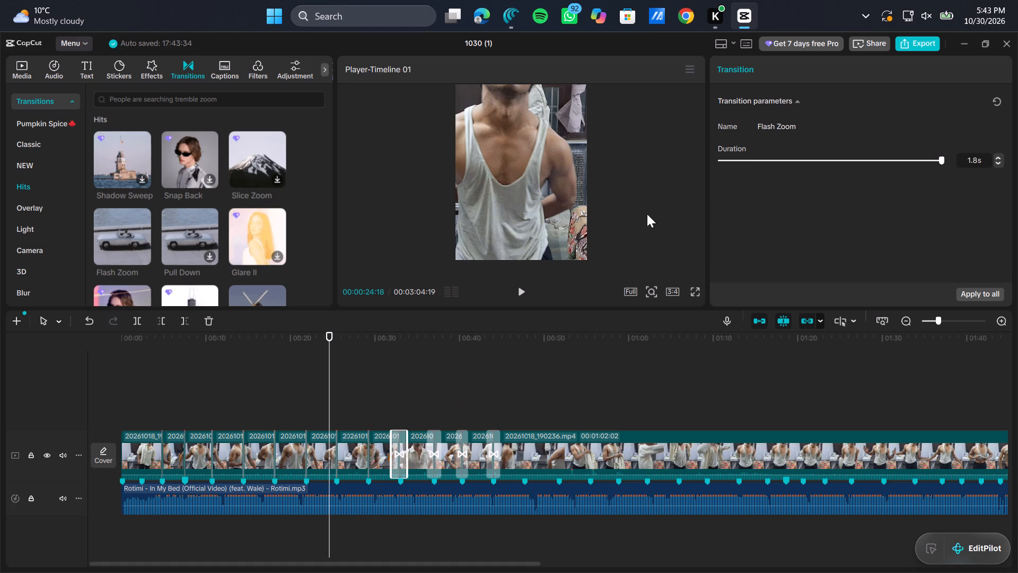
pyautogui.click(765, 159)
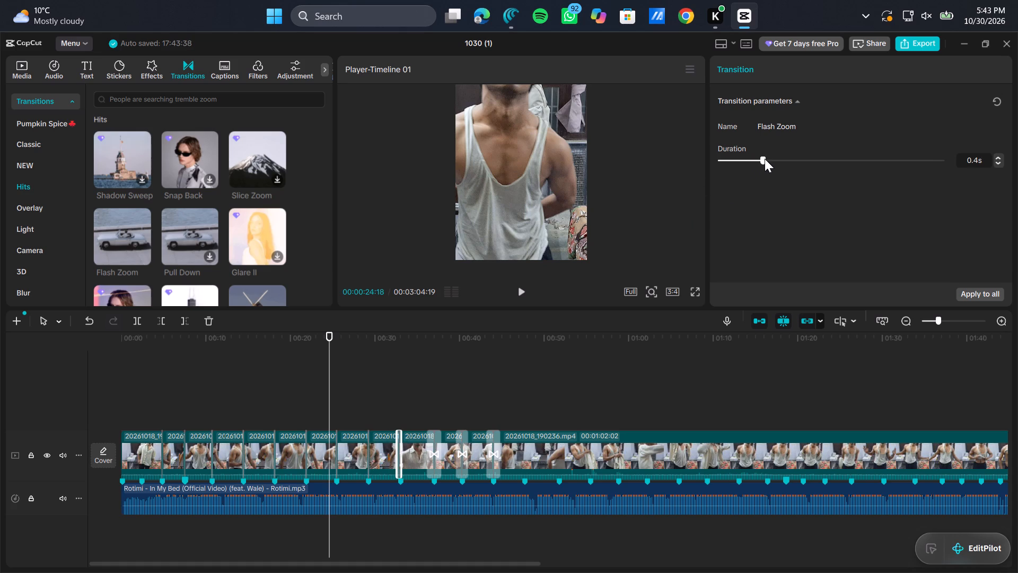
pyautogui.click(758, 159)
# Set the Flash Zoom transitions at about 37 s and 40 s to a duration of 0.3 s each.
pyautogui.click(433, 445)
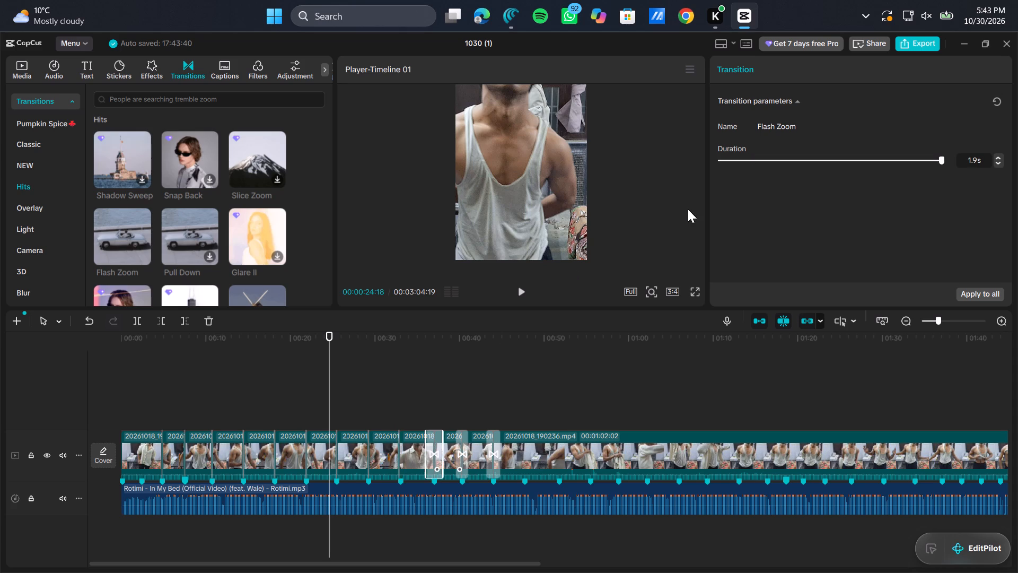
pyautogui.click(764, 159)
pyautogui.click(763, 159)
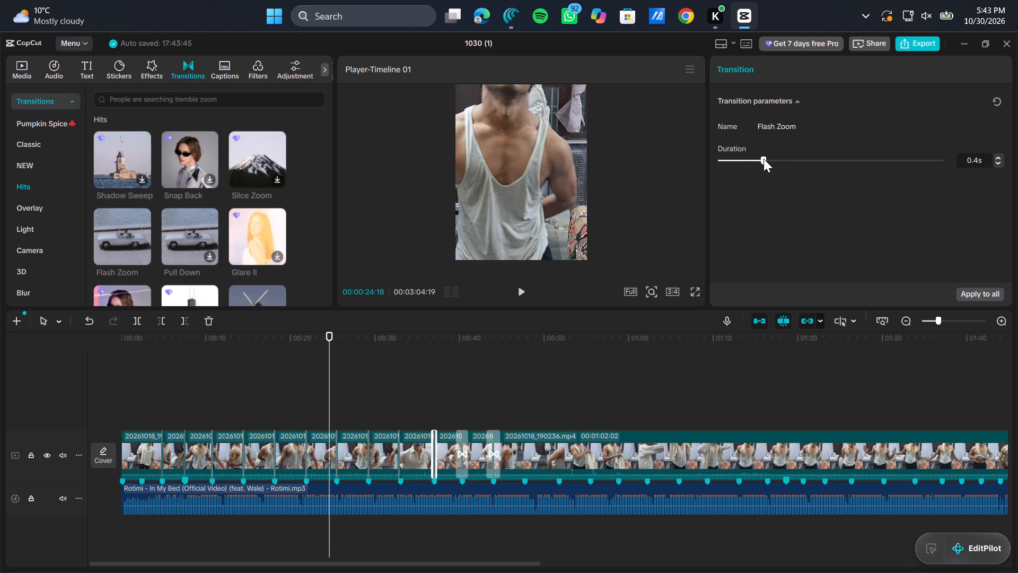
pyautogui.click(463, 454)
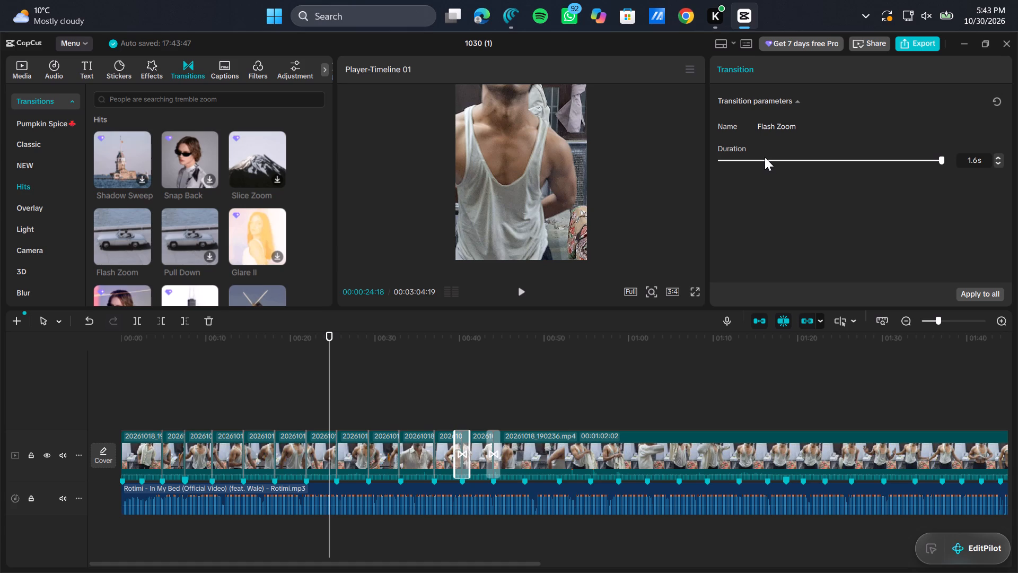
pyautogui.click(765, 161)
pyautogui.click(761, 161)
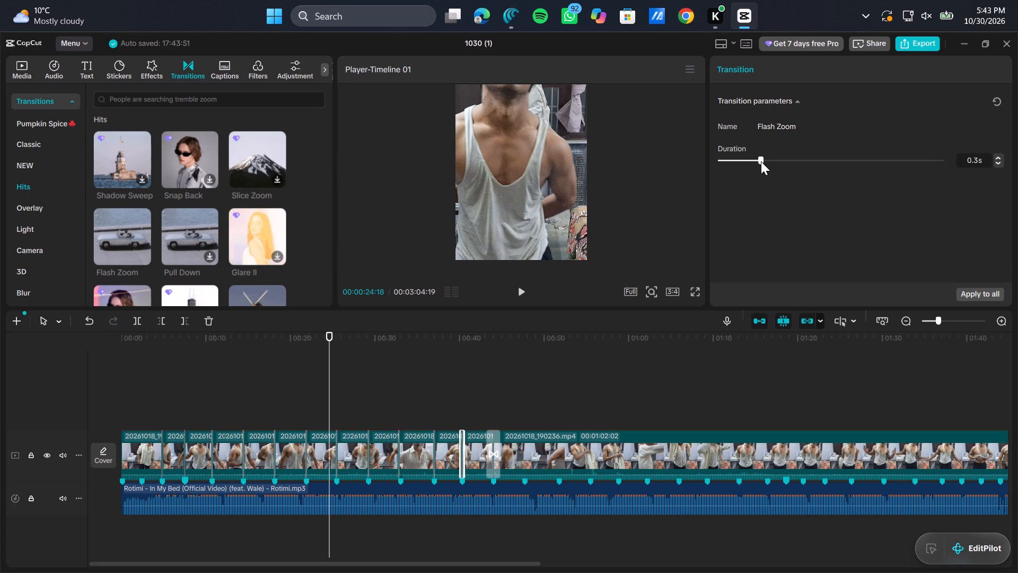
# Set the duration of the last Flash Zoom transition, at about 44 s, to 0.3 s.
pyautogui.click(491, 447)
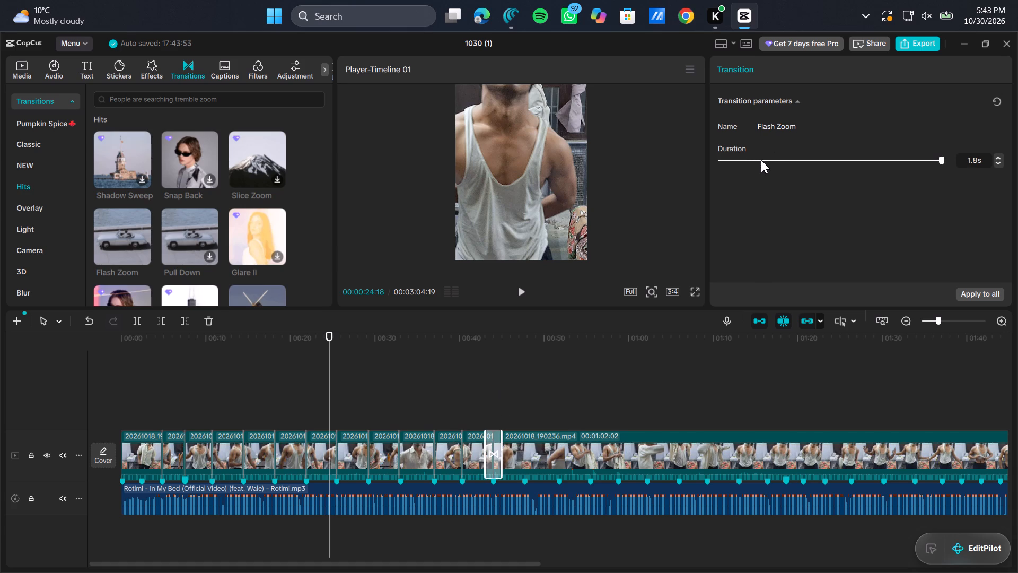
pyautogui.click(761, 160)
pyautogui.click(761, 160)
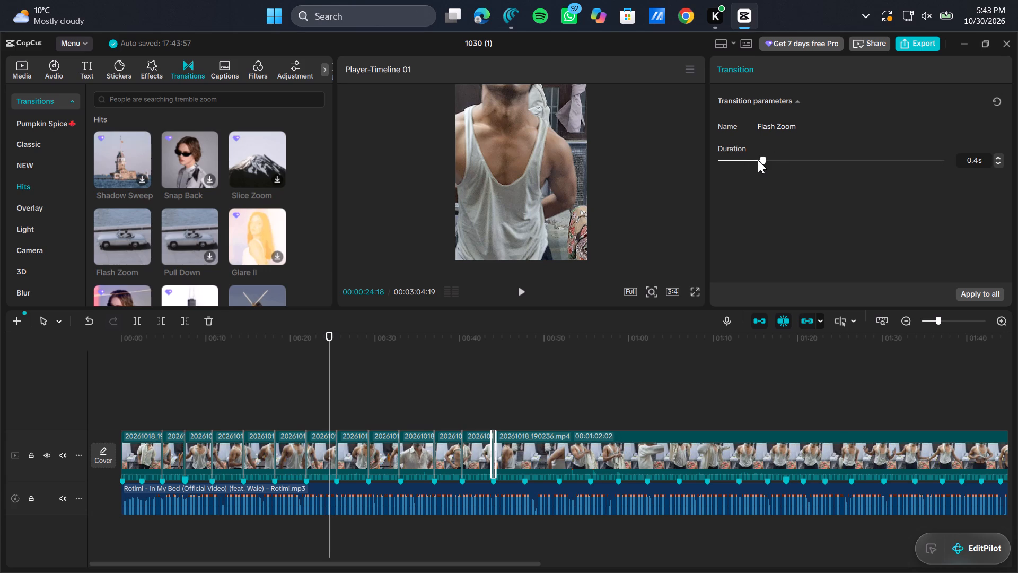
pyautogui.click(757, 160)
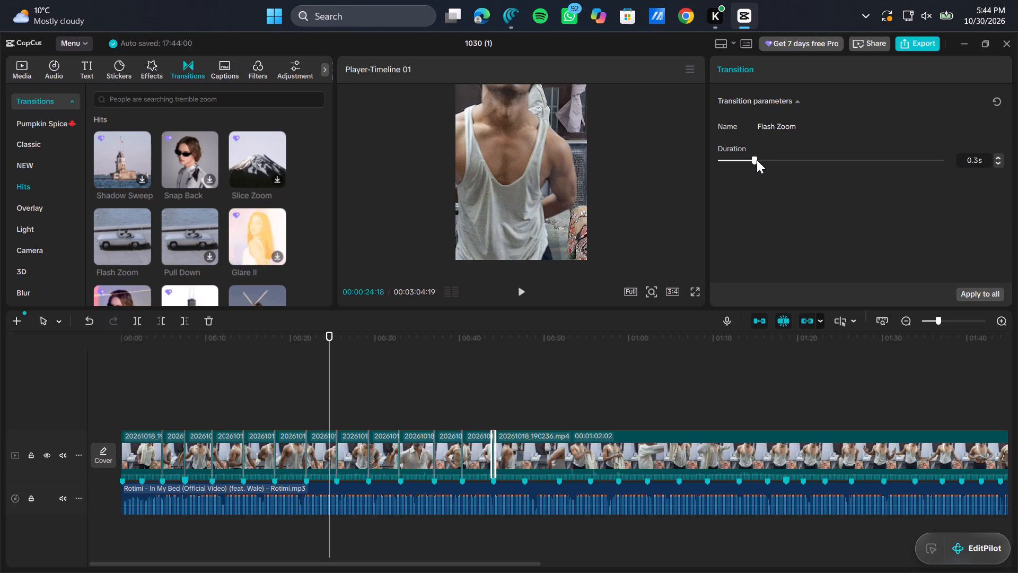
# Play the timeline from the start to review the shortened transitions against the music.
pyautogui.moveTo(329, 377); pyautogui.dragTo(0, 455)
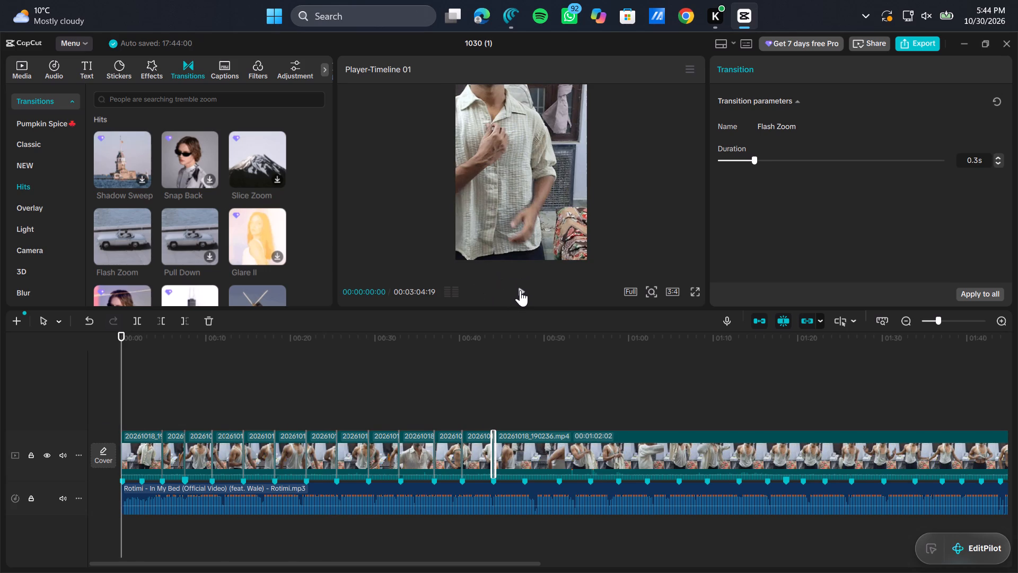
pyautogui.click(520, 290)
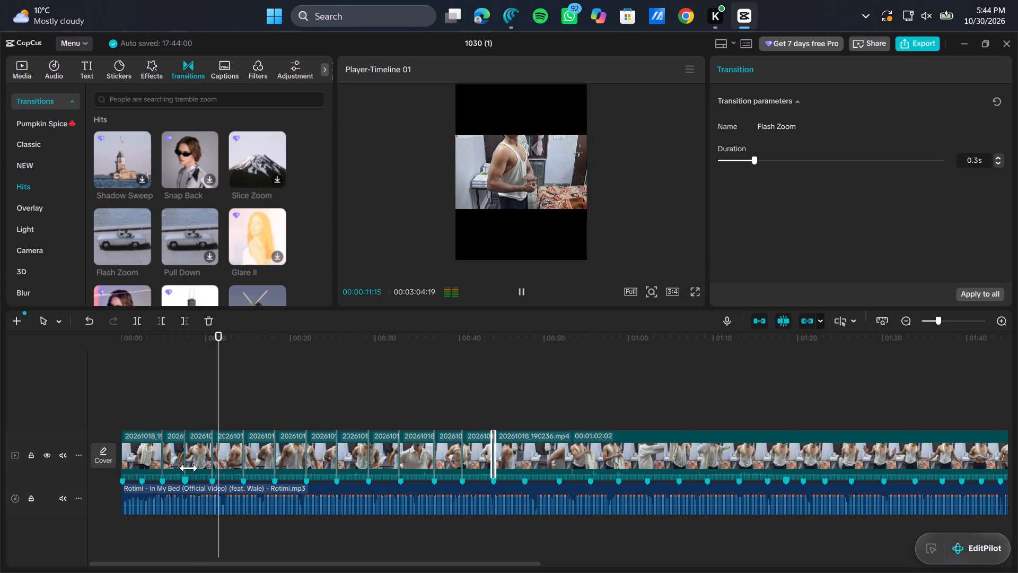
# Lengthen the Center Enlarge transition between the first two clips to its maximum duration and clear the selection.
pyautogui.keyDown('ctrl'); pyautogui.scroll(8, 187, 461); pyautogui.keyUp('ctrl')
pyautogui.hscroll(1, 187, 461)
pyautogui.keyDown('ctrl'); pyautogui.scroll(1, 187, 461); pyautogui.keyUp('ctrl')
pyautogui.keyDown('ctrl'); pyautogui.hscroll(1, 187, 461); pyautogui.keyUp('ctrl')
pyautogui.keyDown('ctrl'); pyautogui.scroll(3, 187, 461); pyautogui.keyUp('ctrl')
pyautogui.hscroll(10, 187, 461)
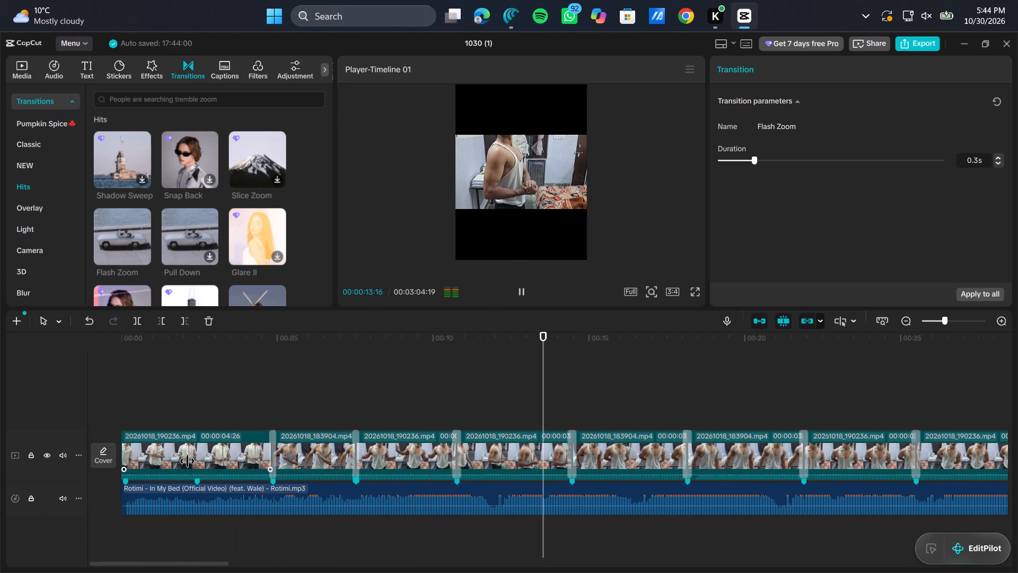
pyautogui.click(269, 449)
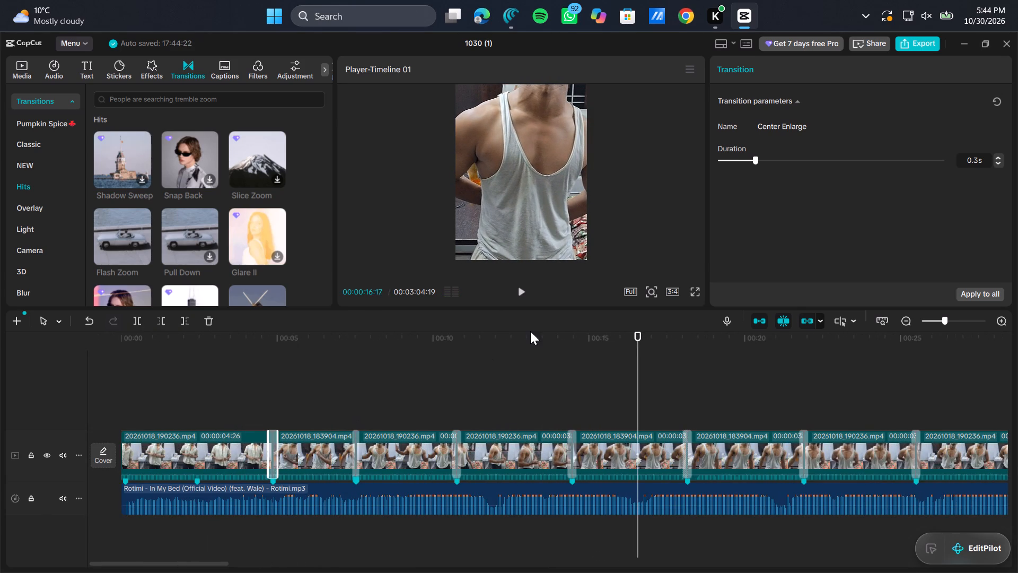
pyautogui.moveTo(757, 158); pyautogui.dragTo(871, 129)
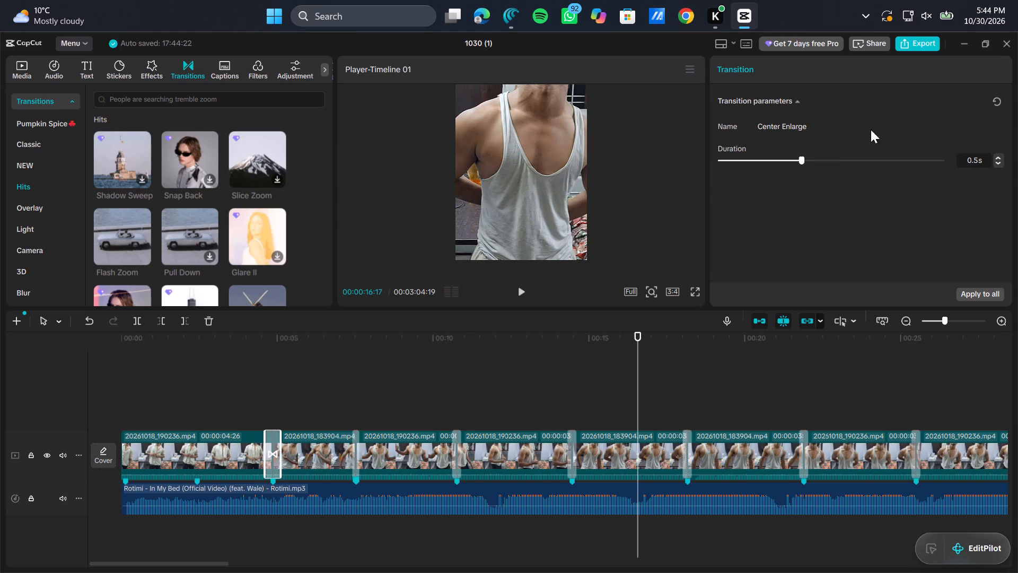
pyautogui.moveTo(871, 129); pyautogui.dragTo(1017, 96)
pyautogui.click(178, 380)
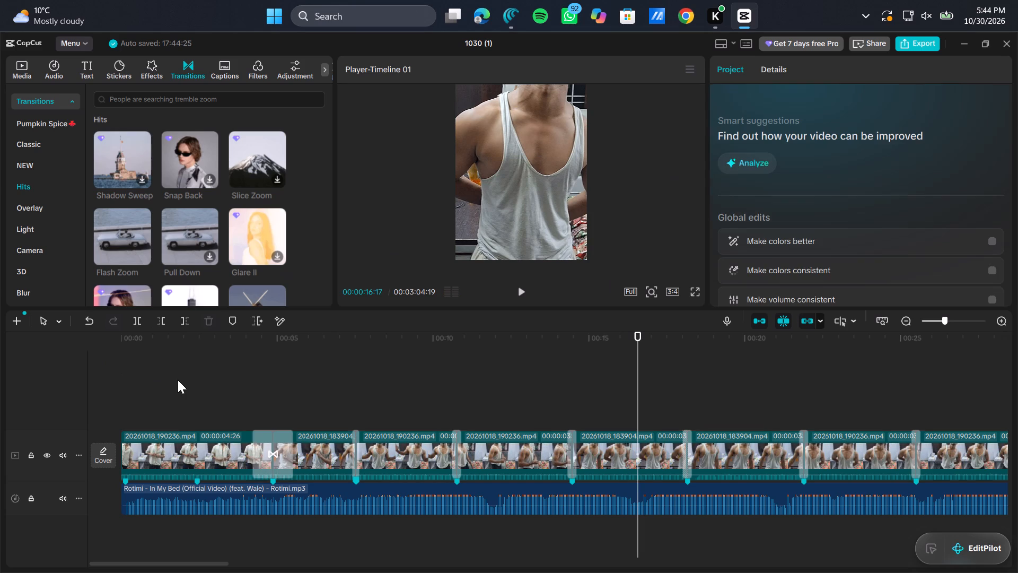
# Return the playhead to the start of the timeline and play the video to check the lengthened Center Enlarge transition.
pyautogui.moveTo(178, 380); pyautogui.dragTo(0, 331)
pyautogui.keyDown('ctrl'); pyautogui.scroll(-6, 473, 386); pyautogui.keyUp('ctrl')
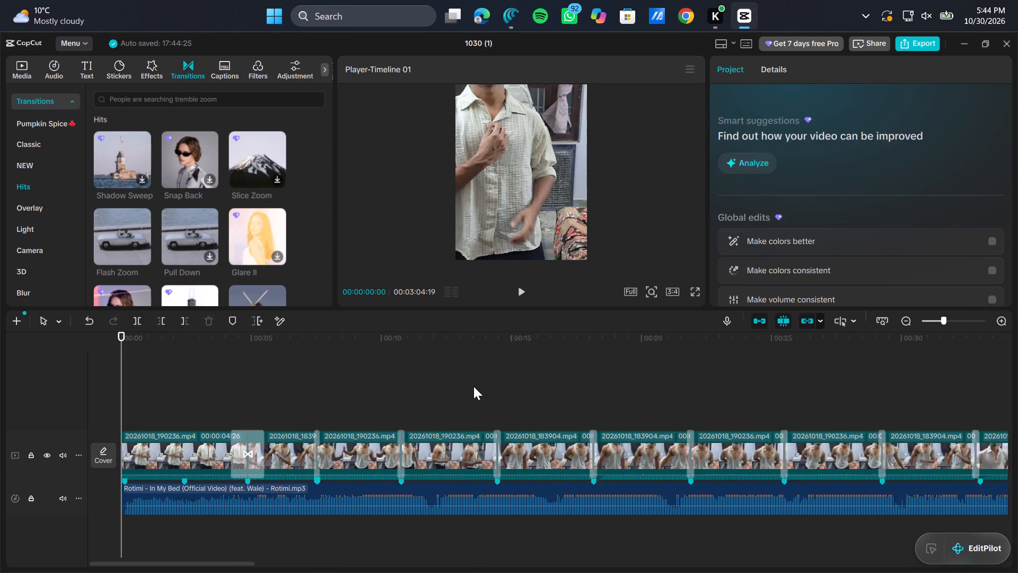
pyautogui.keyDown('ctrl'); pyautogui.scroll(-5, 473, 386); pyautogui.keyUp('ctrl')
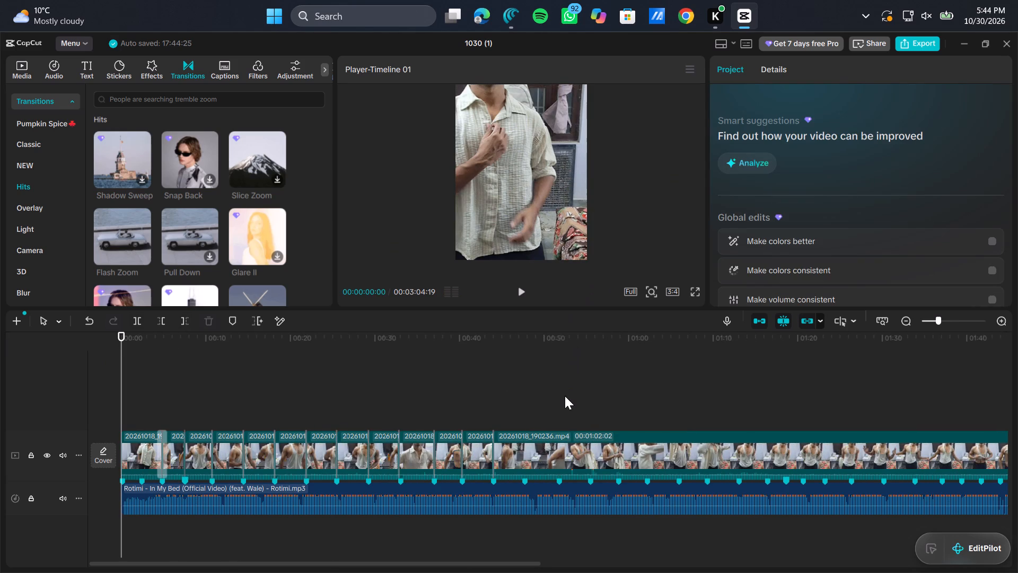
pyautogui.keyDown('ctrl'); pyautogui.scroll(-5, 565, 396); pyautogui.keyUp('ctrl')
pyautogui.click(565, 396)
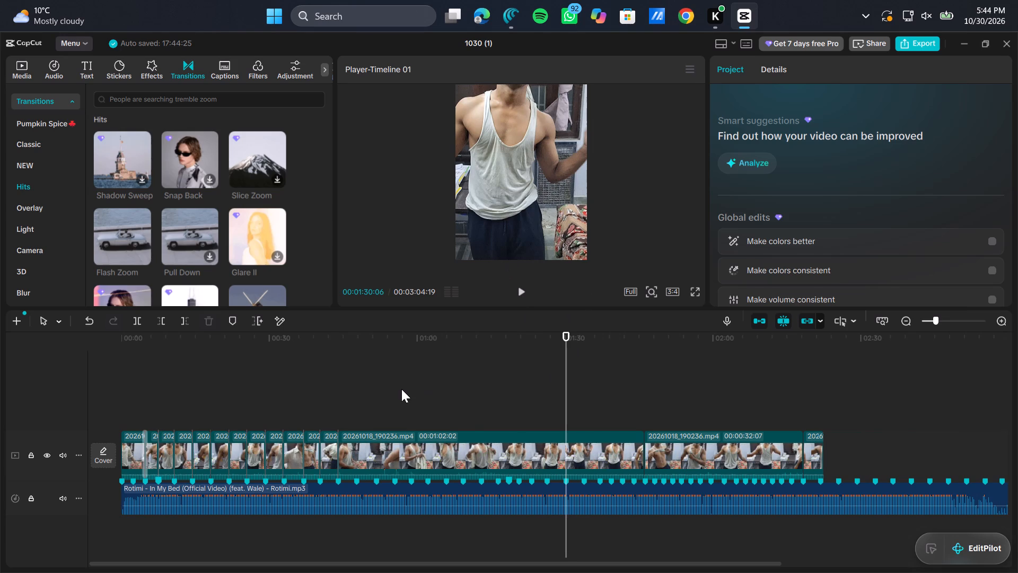
pyautogui.click(401, 389)
pyautogui.moveTo(401, 389); pyautogui.dragTo(0, 405)
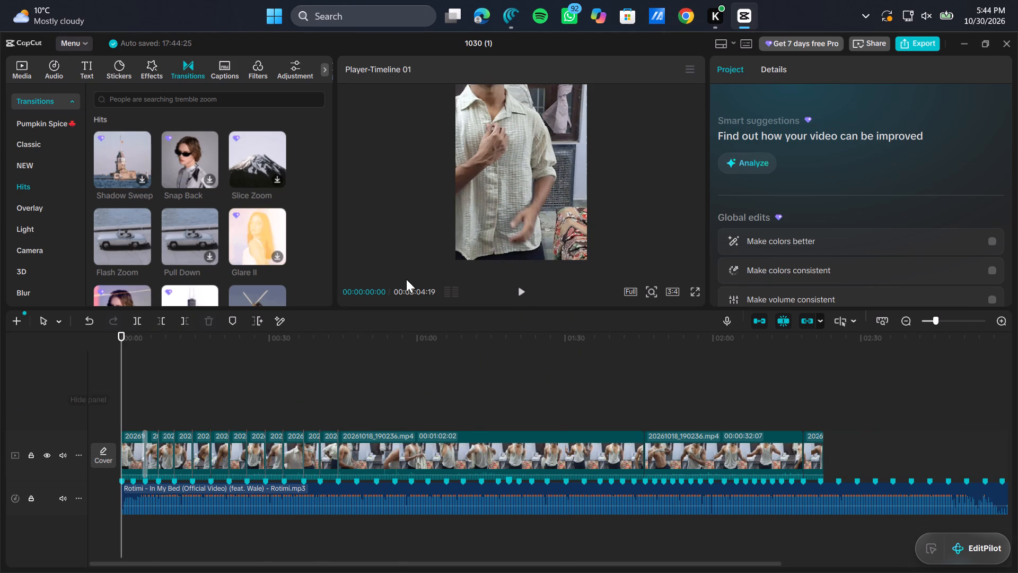
pyautogui.click(522, 292)
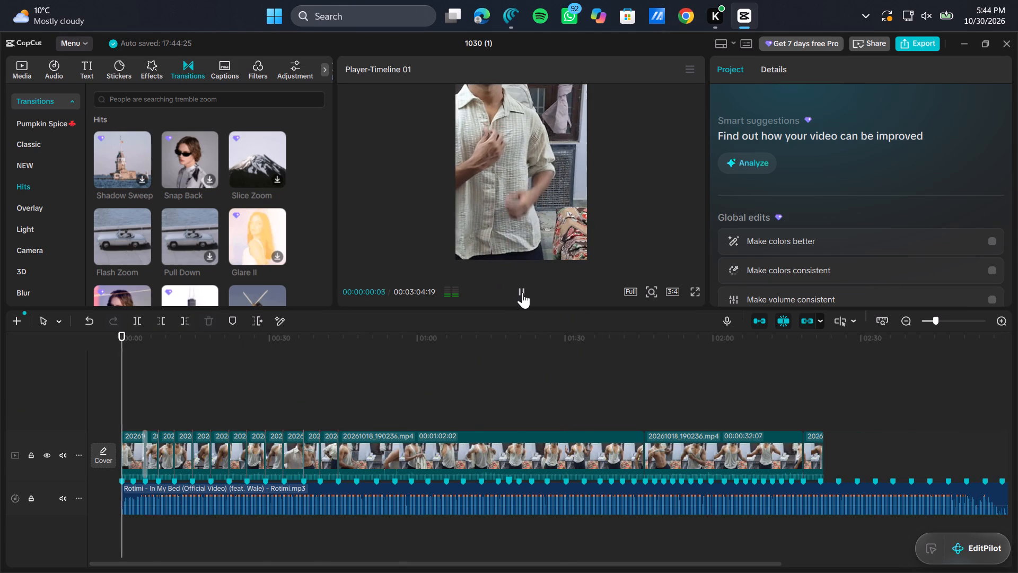
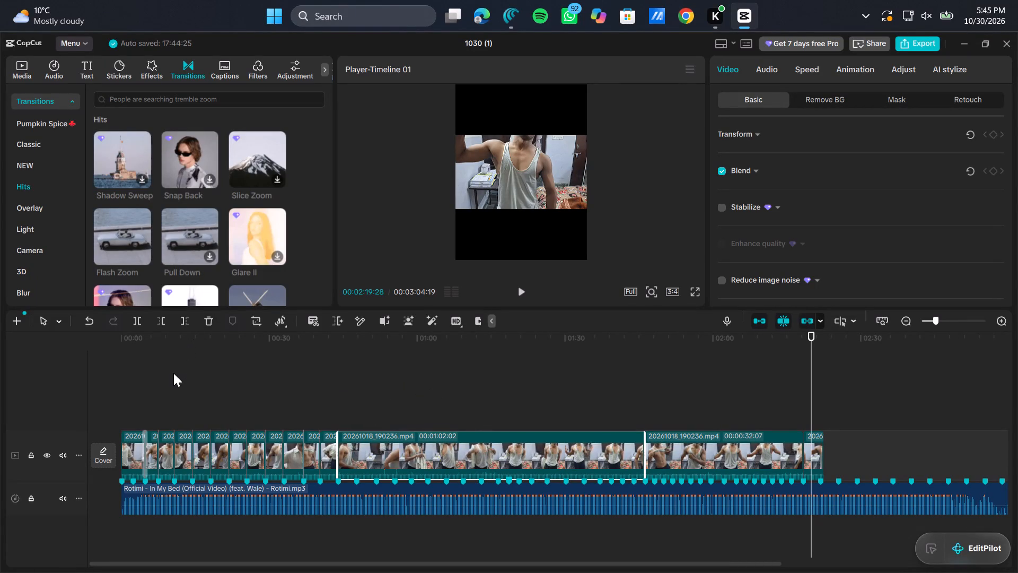
# Delete the two long video clips, 00:01:02:02 and 00:00:32:07, that sit before the final short clip.
pyautogui.click(206, 322)
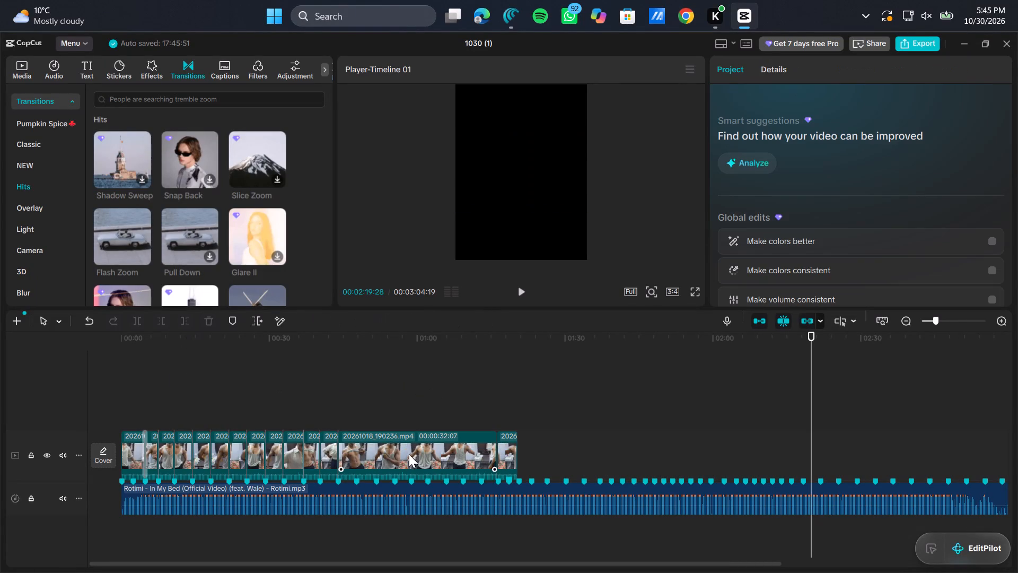
pyautogui.click(411, 453)
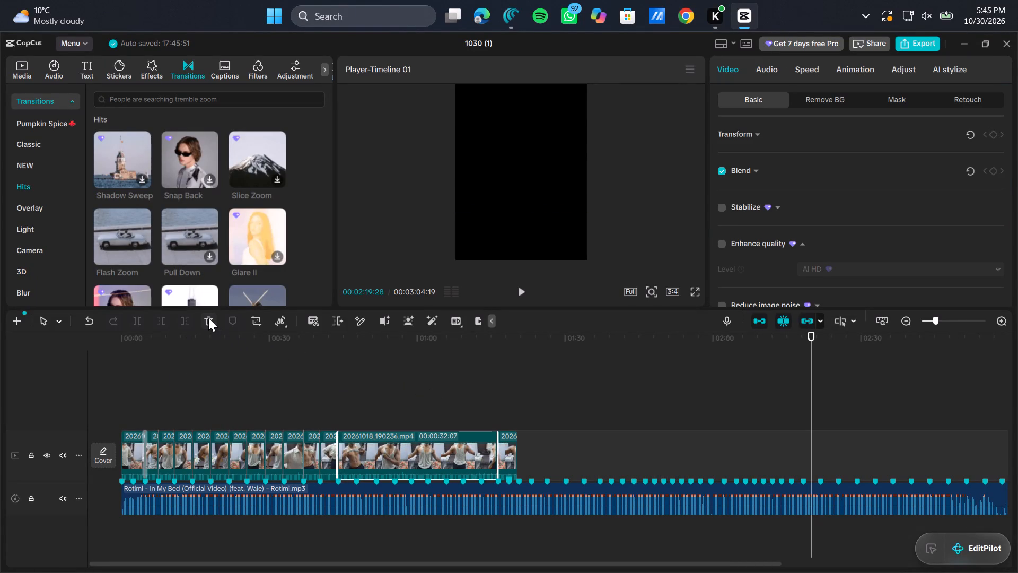
pyautogui.click(208, 318)
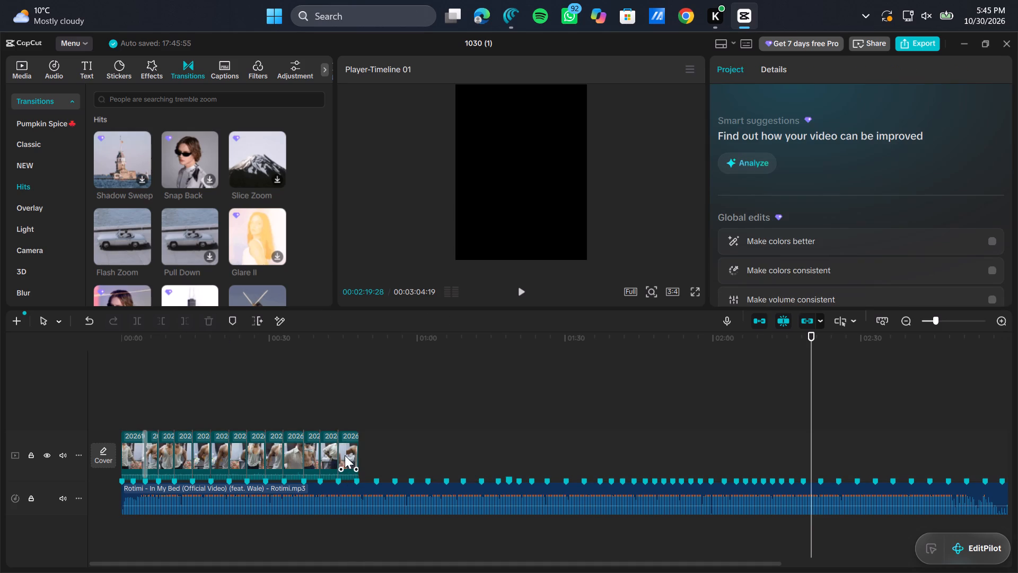
# Add a Flash Zoom transition at the cut before the final clip, at about 44 s.
pyautogui.click(338, 414)
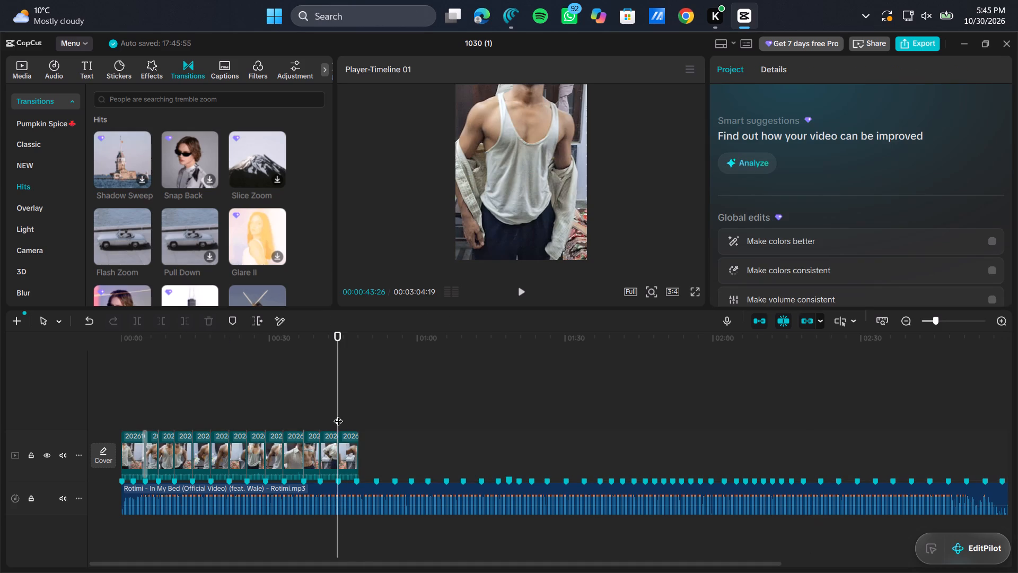
pyautogui.click(142, 255)
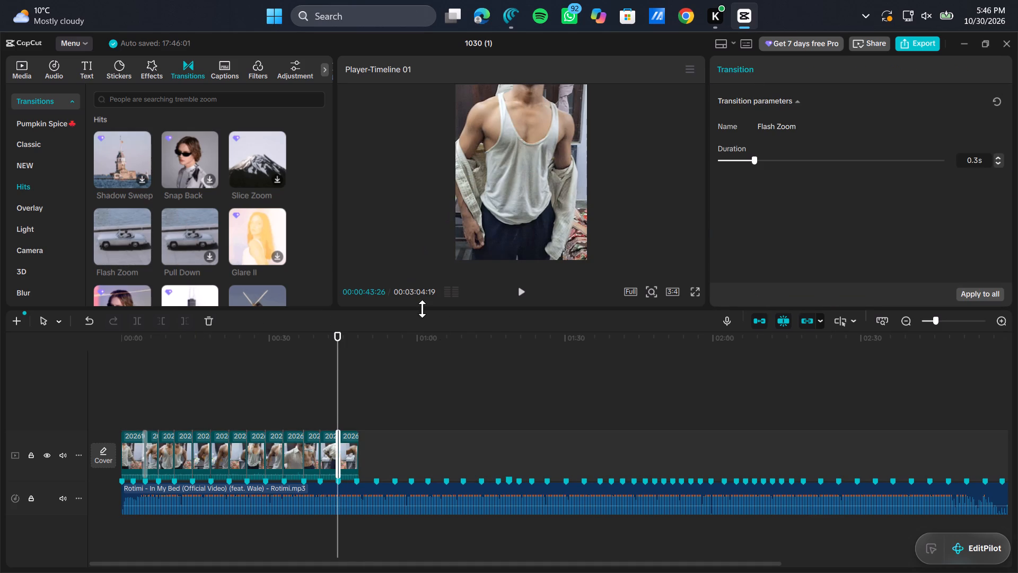
# Return the playhead to the start of the timeline and play the video to review the shortened edit.
pyautogui.moveTo(335, 364); pyautogui.dragTo(0, 428)
pyautogui.click(519, 297)
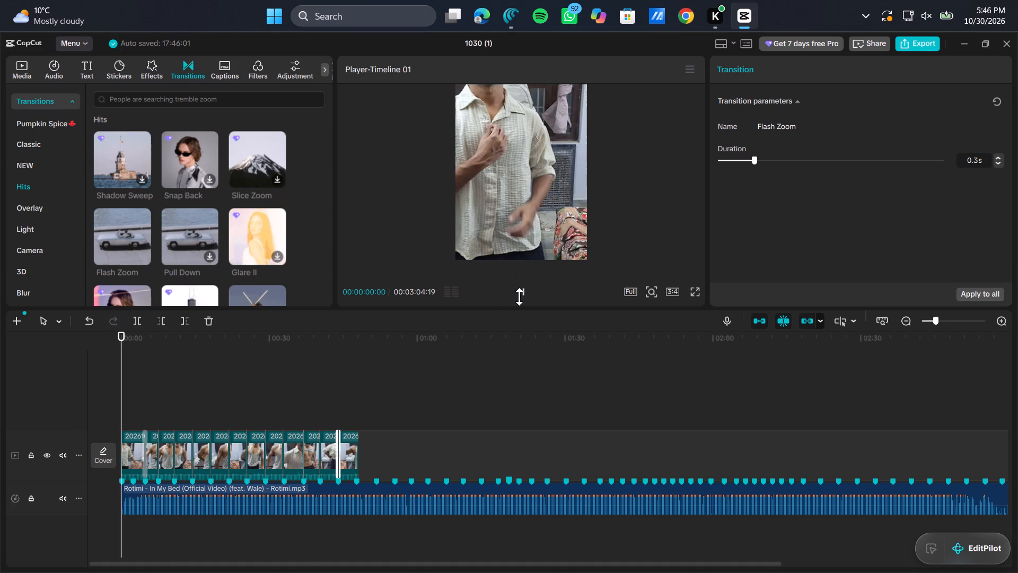
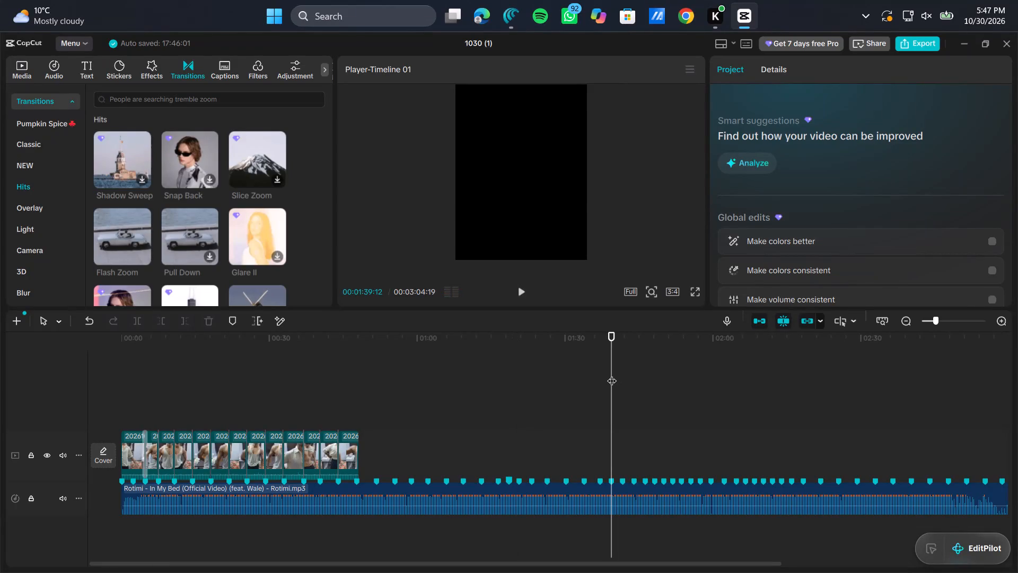
# Split the music track at 00:00:47:22, the last beat marker under the video clips, and delete the music after it.
pyautogui.moveTo(612, 374); pyautogui.dragTo(493, 383)
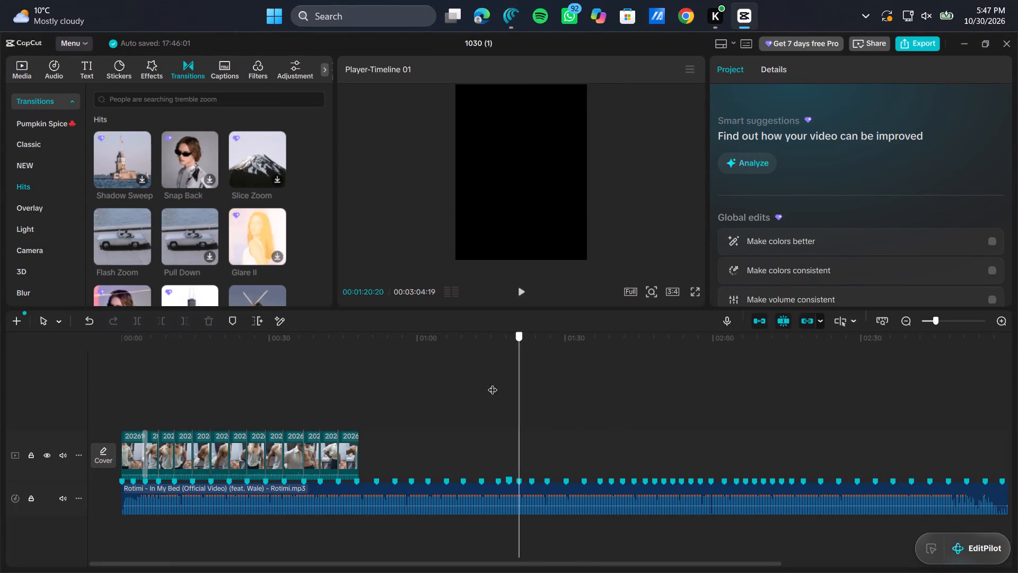
pyautogui.moveTo(493, 383); pyautogui.dragTo(360, 412)
pyautogui.click(412, 488)
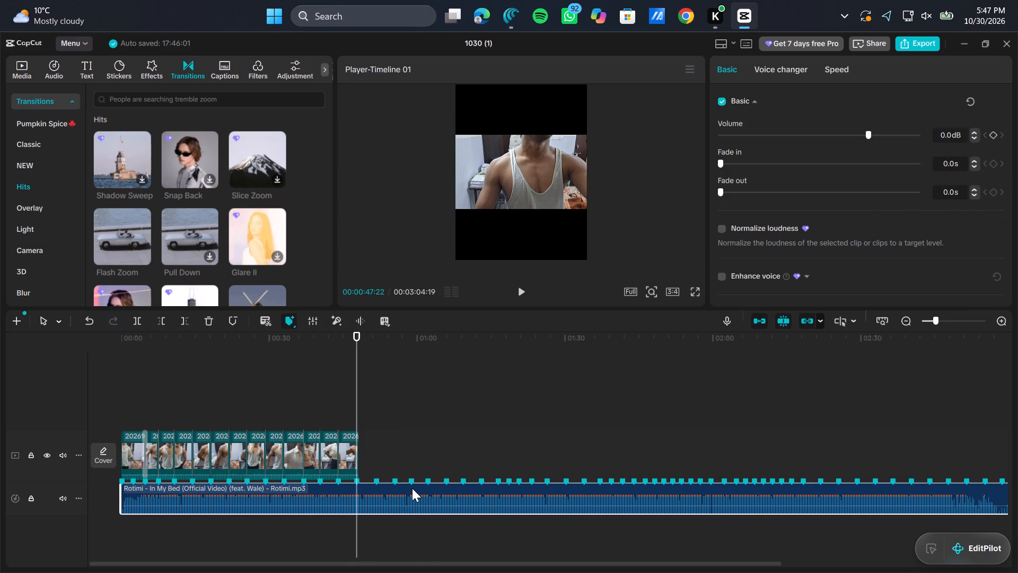
pyautogui.click(131, 317)
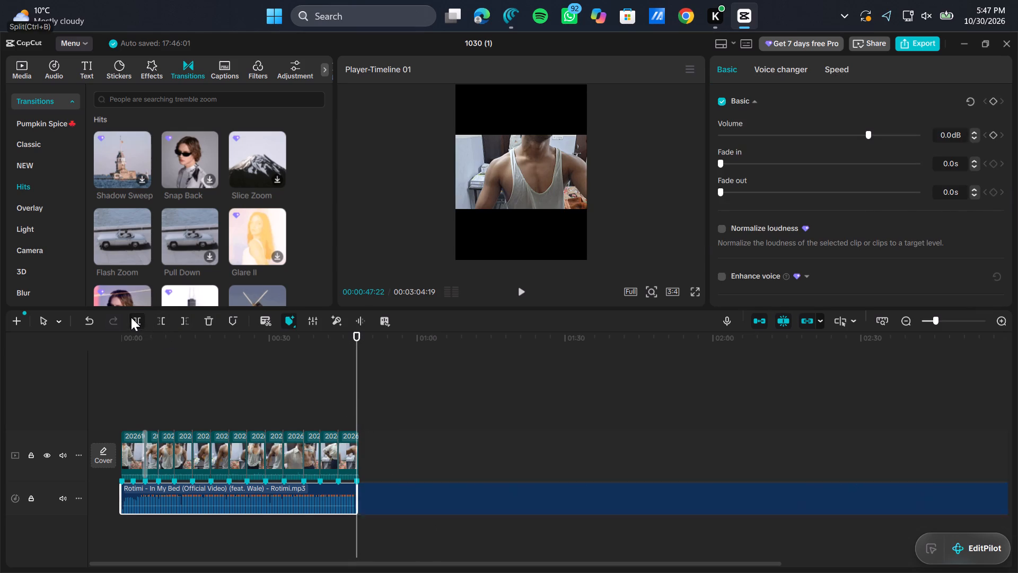
pyautogui.click(206, 321)
# Trim the end of the final video clip to 00:00:47:22 so it ends together with the music.
pyautogui.keyDown('ctrl'); pyautogui.scroll(11, 337, 433); pyautogui.keyUp('ctrl')
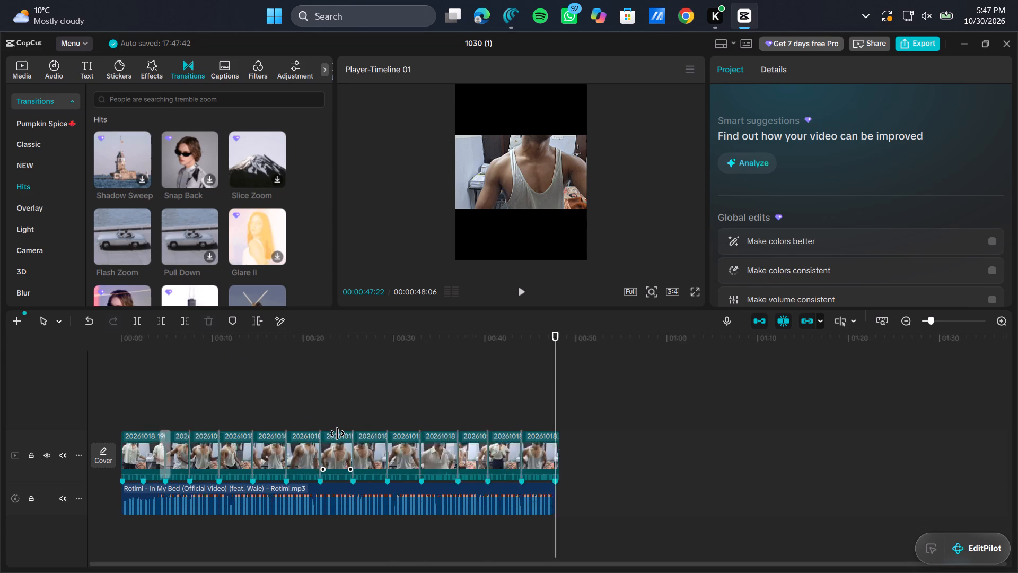
pyautogui.hscroll(1, 337, 433)
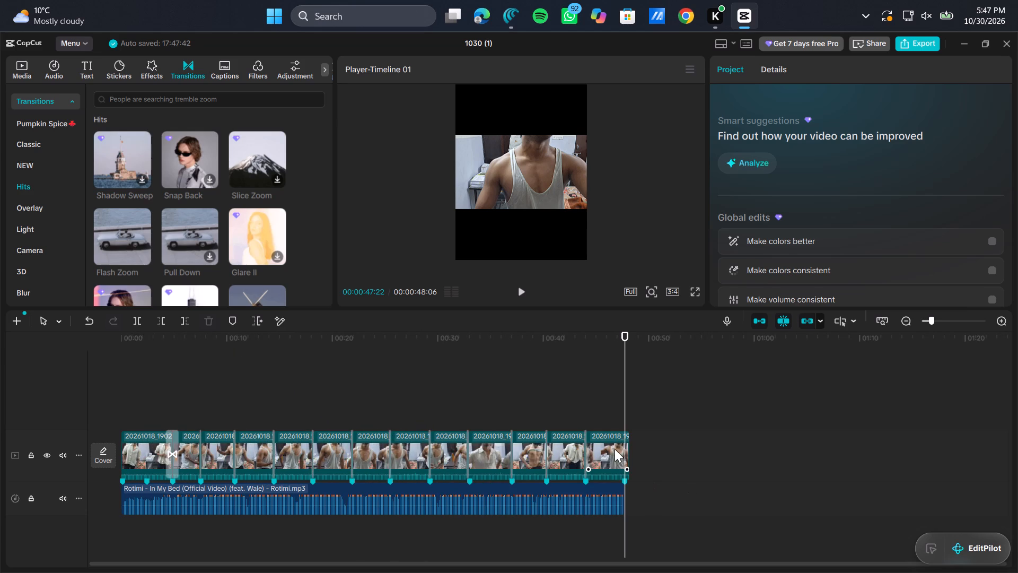
pyautogui.click(615, 449)
pyautogui.moveTo(630, 449); pyautogui.dragTo(626, 450)
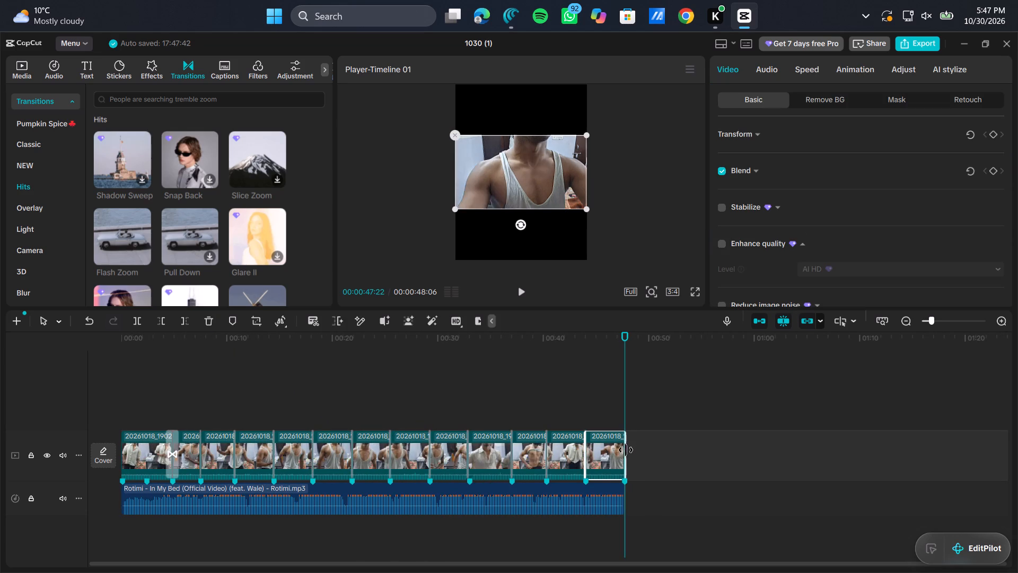
pyautogui.moveTo(626, 450); pyautogui.dragTo(624, 452)
# Return the playhead to the start of the timeline and play the trimmed edit to review it.
pyautogui.click(377, 399)
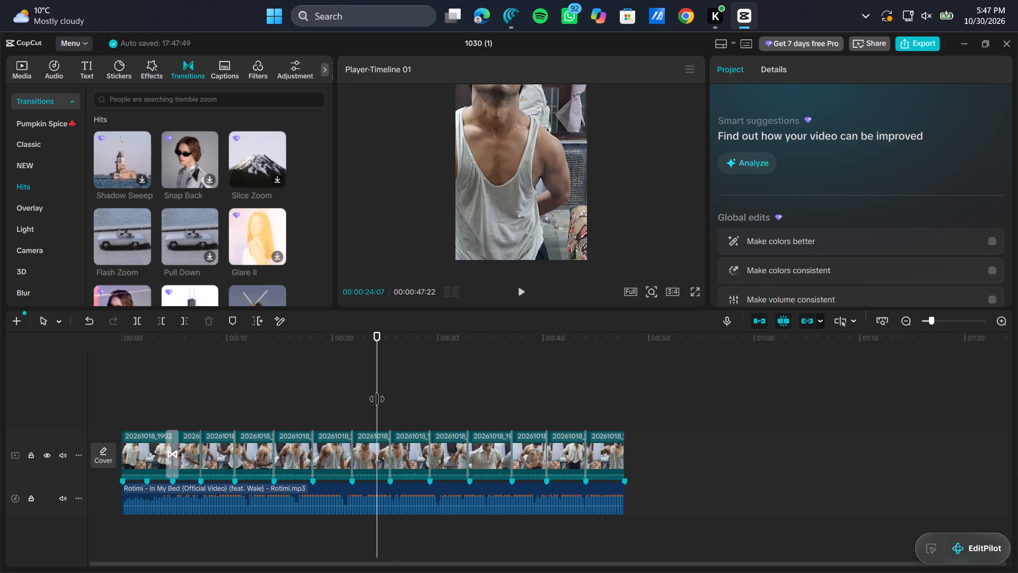
pyautogui.moveTo(377, 399); pyautogui.dragTo(19, 429)
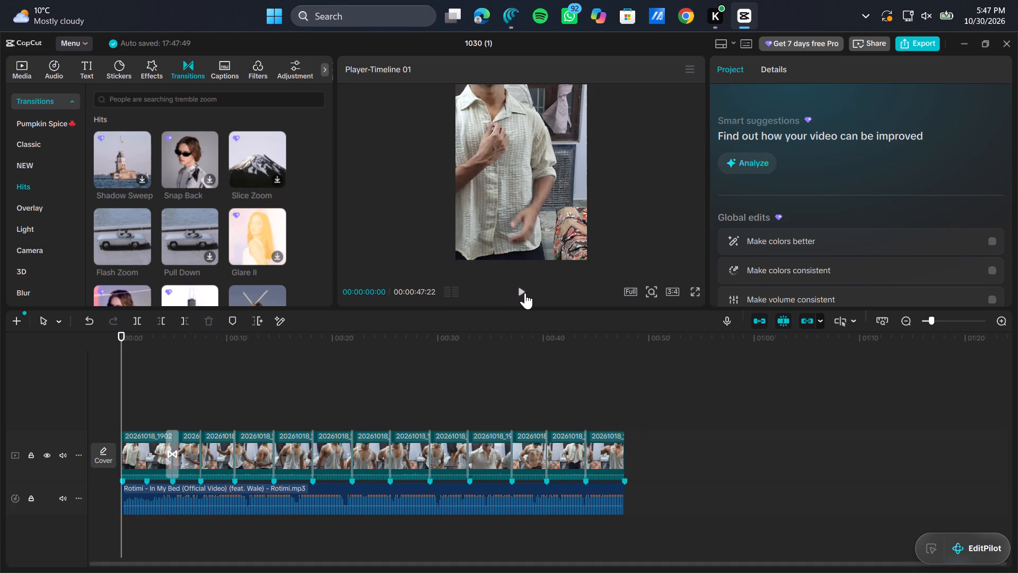
pyautogui.click(525, 293)
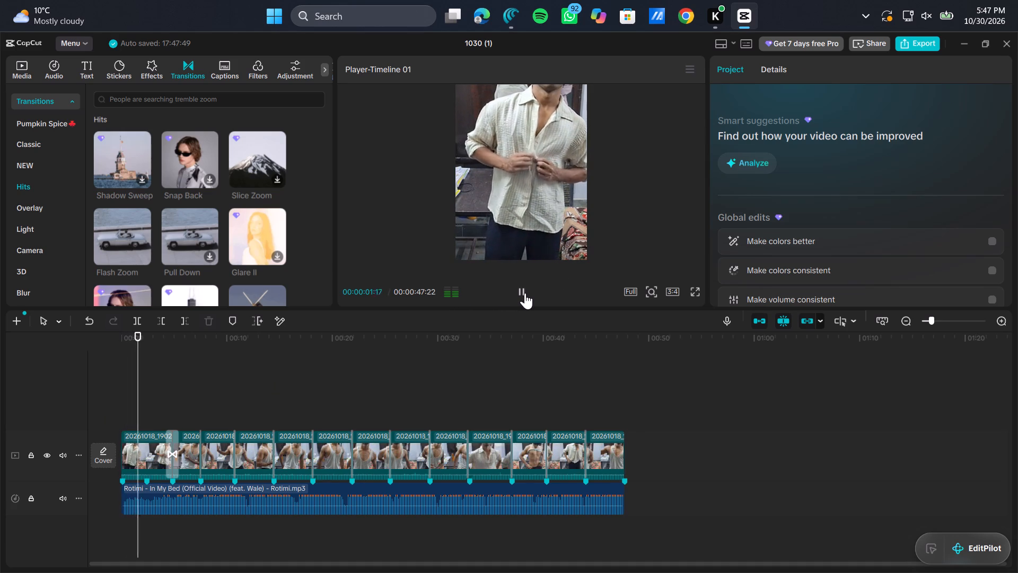
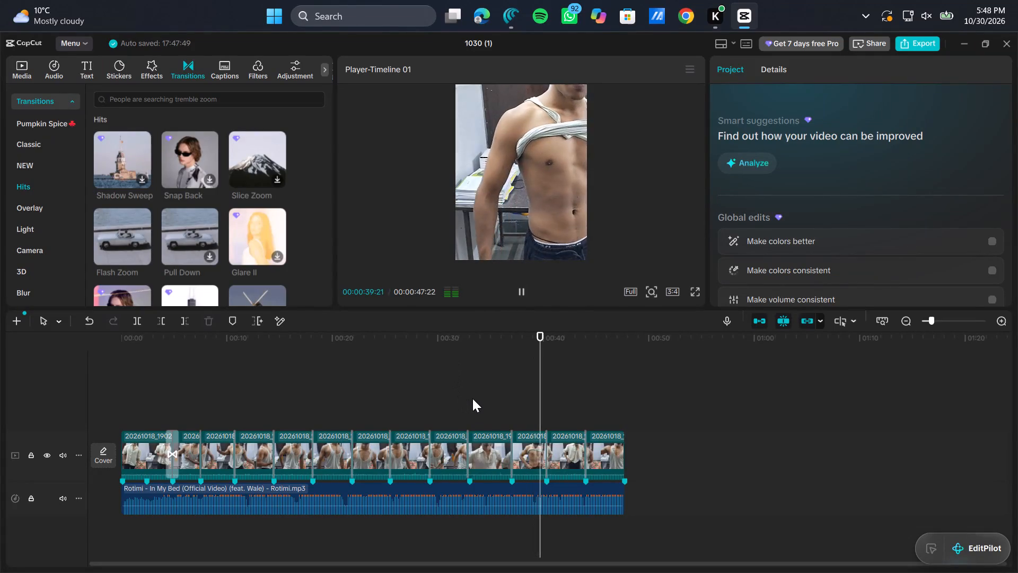
# Return the playhead to the start of the timeline and replay the edit from 00:00:00:00 to review it.
pyautogui.click(472, 398)
pyautogui.moveTo(472, 398); pyautogui.dragTo(1, 546)
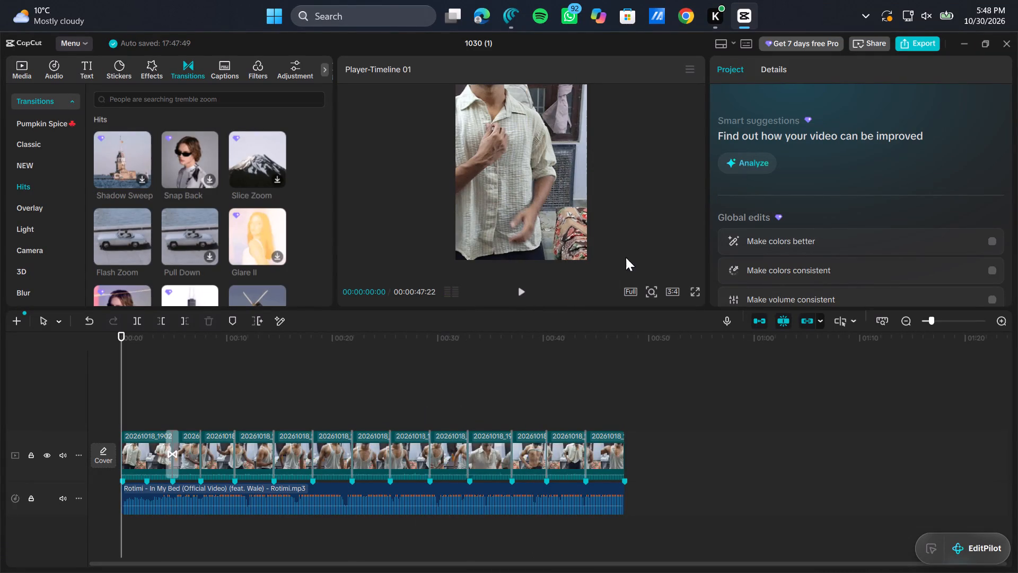
pyautogui.click(521, 291)
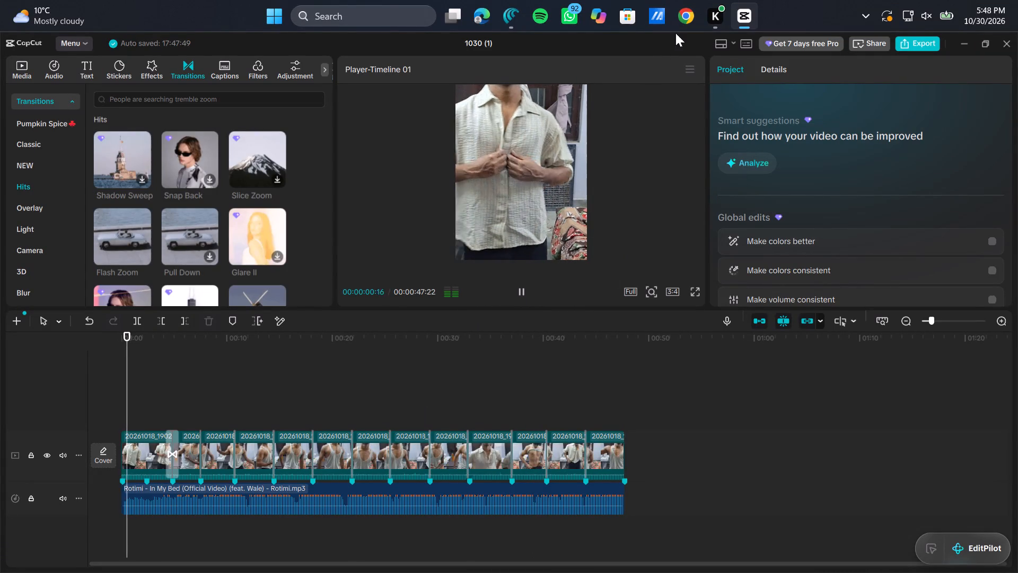
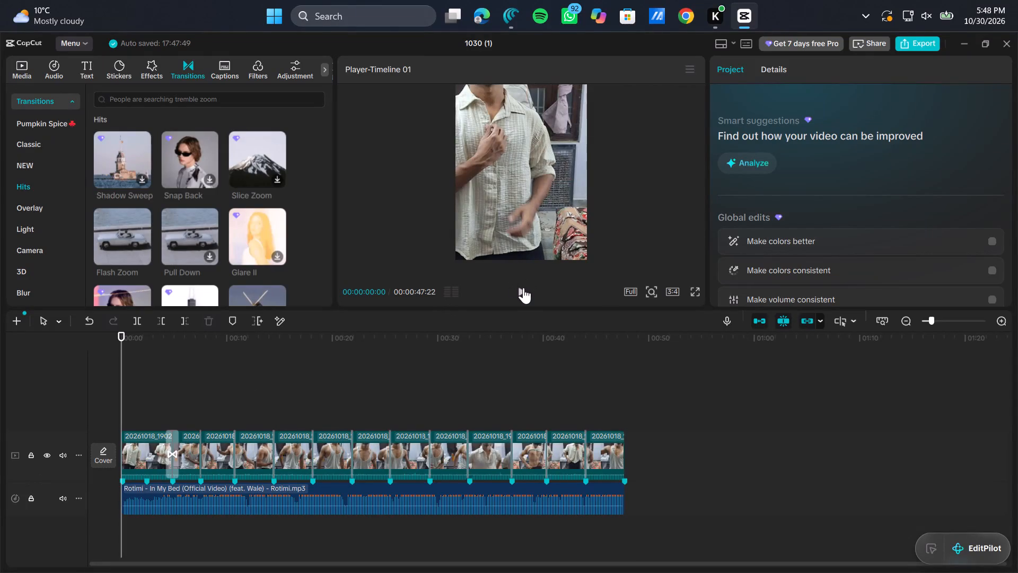
# Play the edit from the start of the timeline to review the transitions against the music.
pyautogui.click(523, 293)
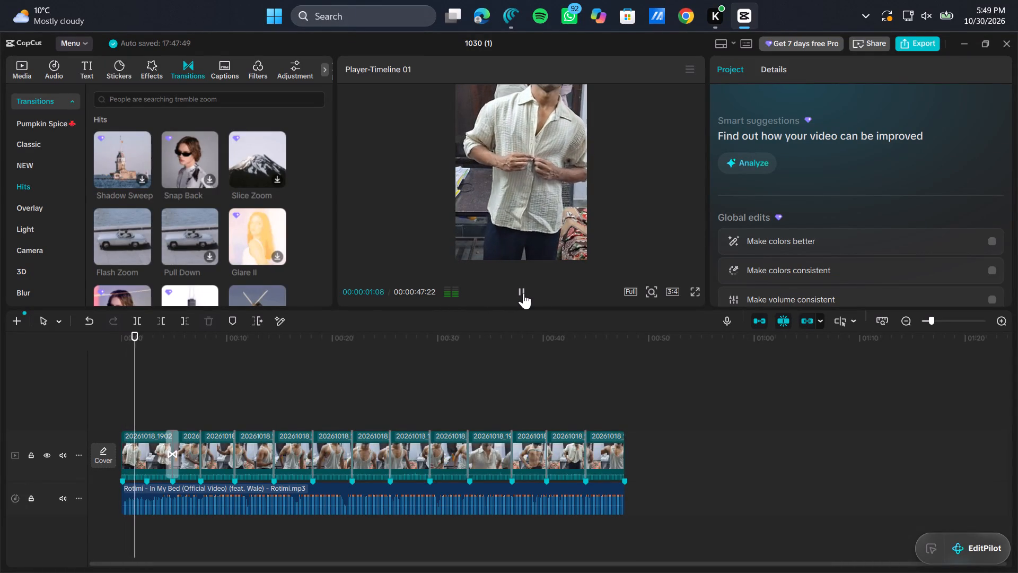
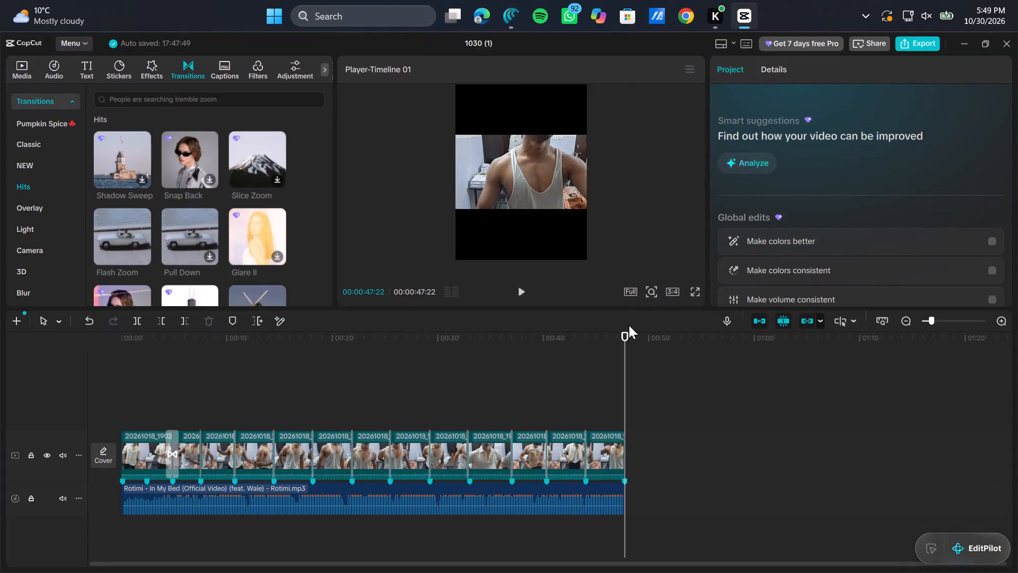
# Enlarge the last clip in the preview so its picture fills the full height of the 3:4 frame.
pyautogui.click(597, 455)
pyautogui.moveTo(455, 206); pyautogui.dragTo(367, 329)
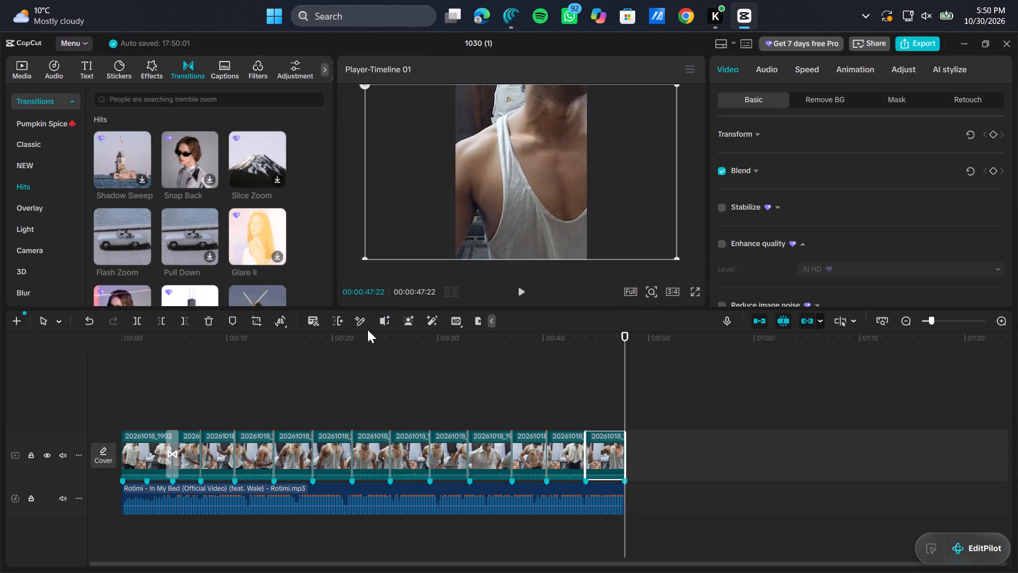
# Play the edit from the start of the timeline to review it with the resized last clip.
pyautogui.click(520, 294)
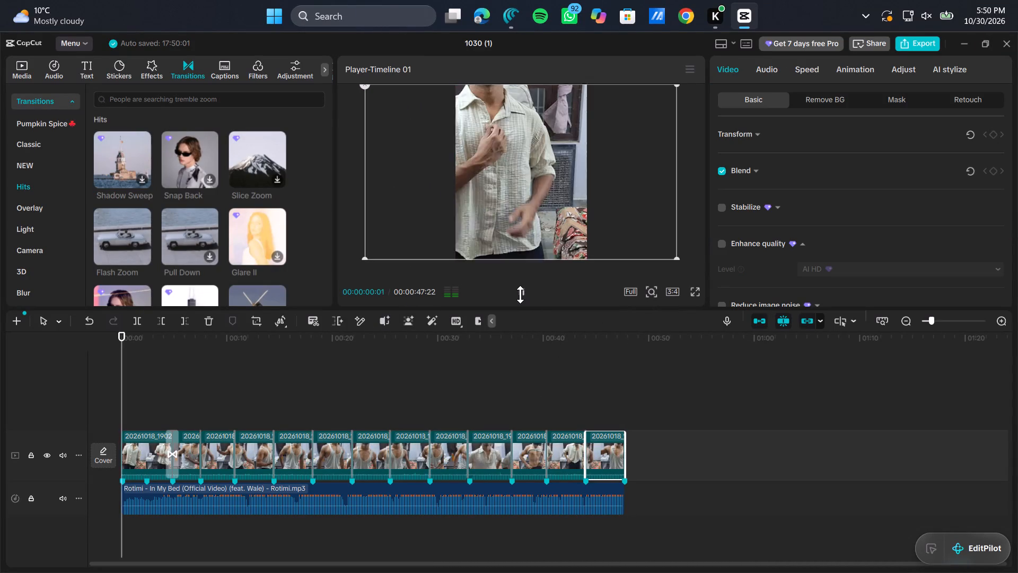
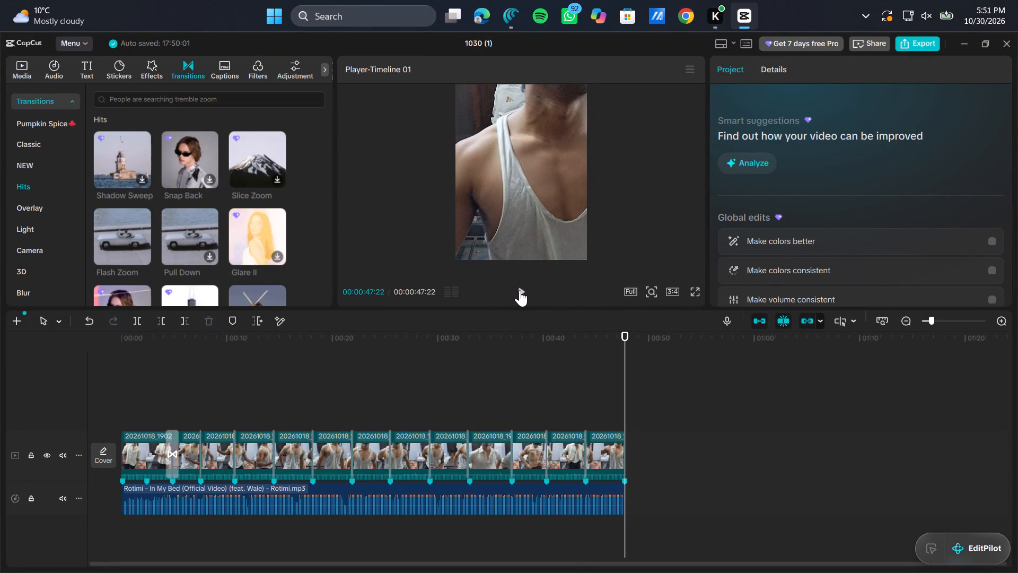
# Replay the finished edit from the start of the timeline to review it again.
pyautogui.rightClick(520, 290)
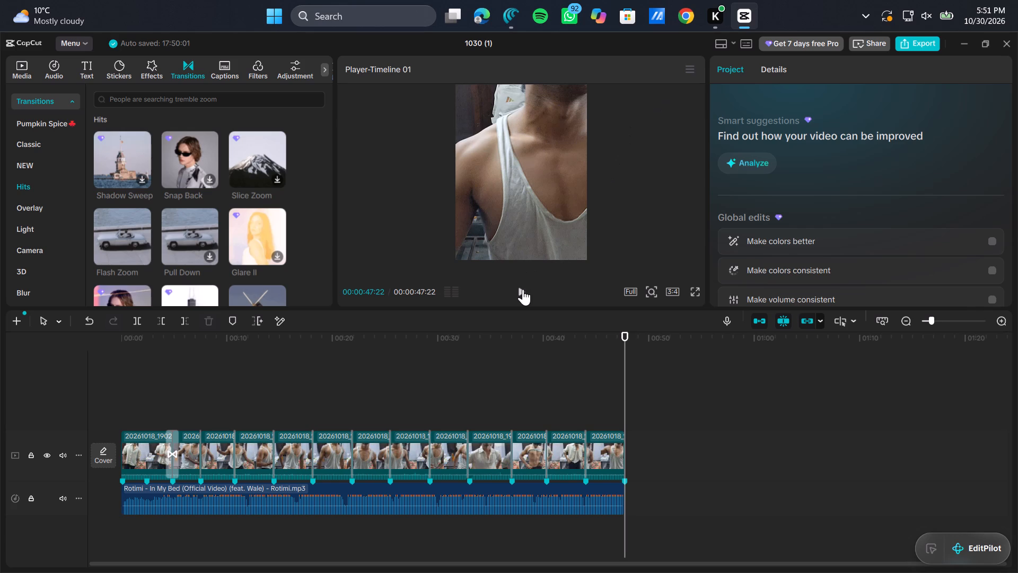
pyautogui.click(524, 290)
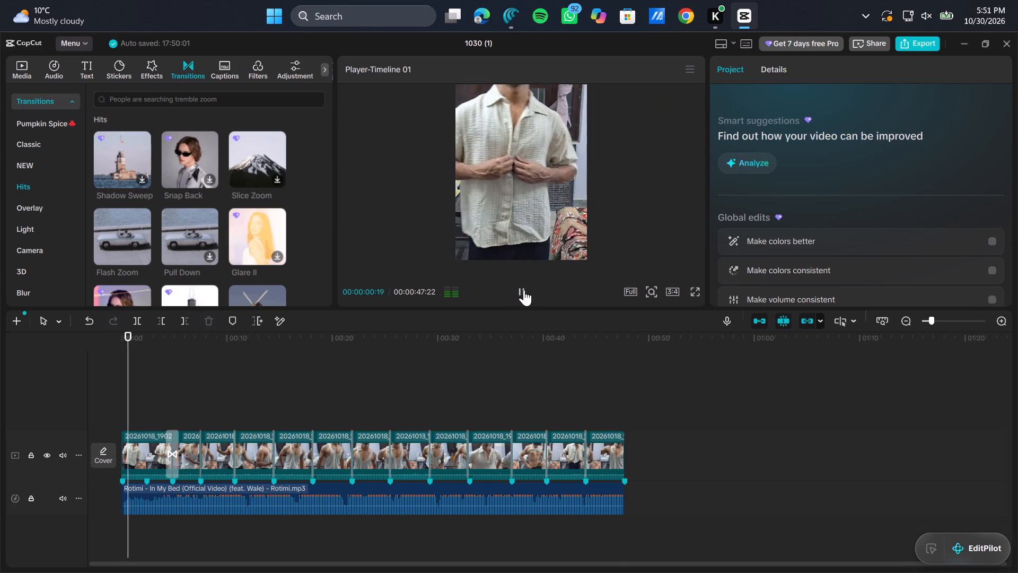
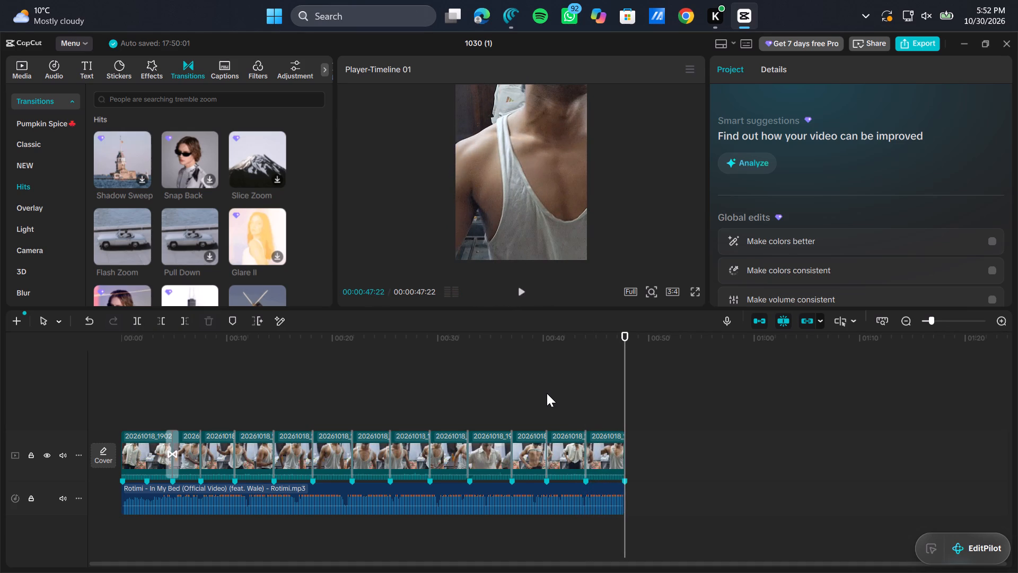
# Play the finished edit once more from the start of the timeline to review it.
pyautogui.click(520, 292)
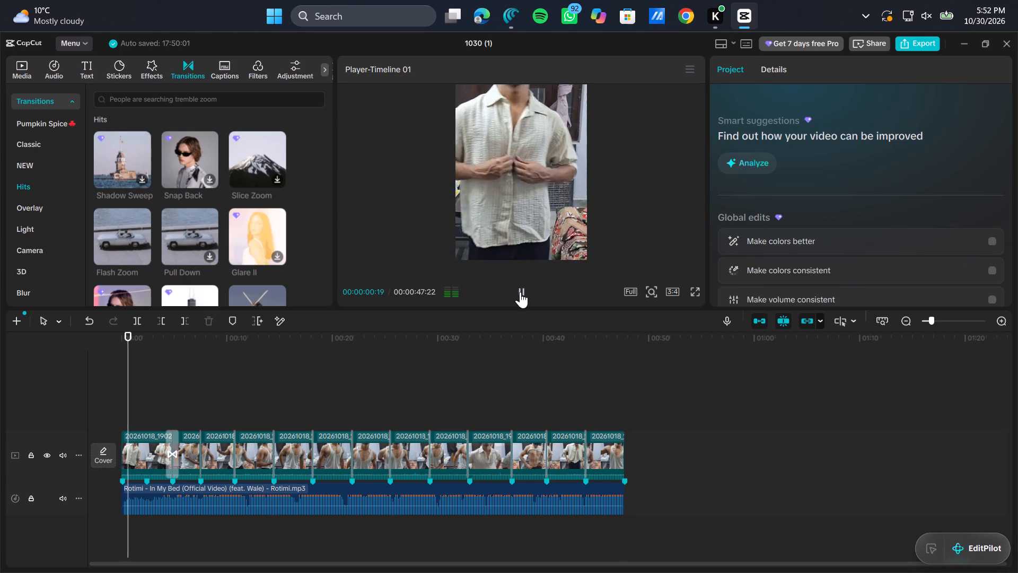
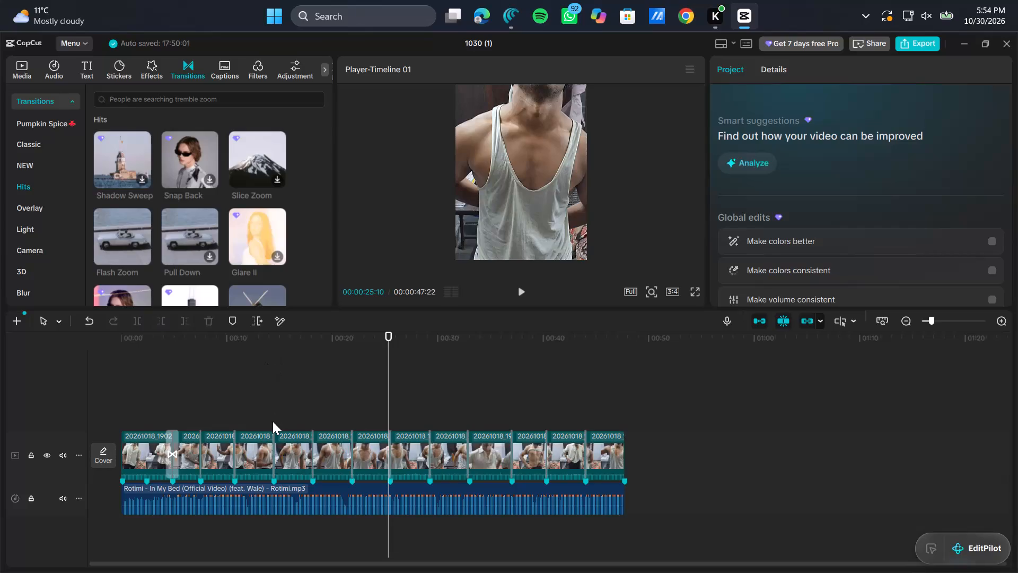
# Add a default text layer above the video track and stretch it to span the whole edit.
pyautogui.click(273, 421)
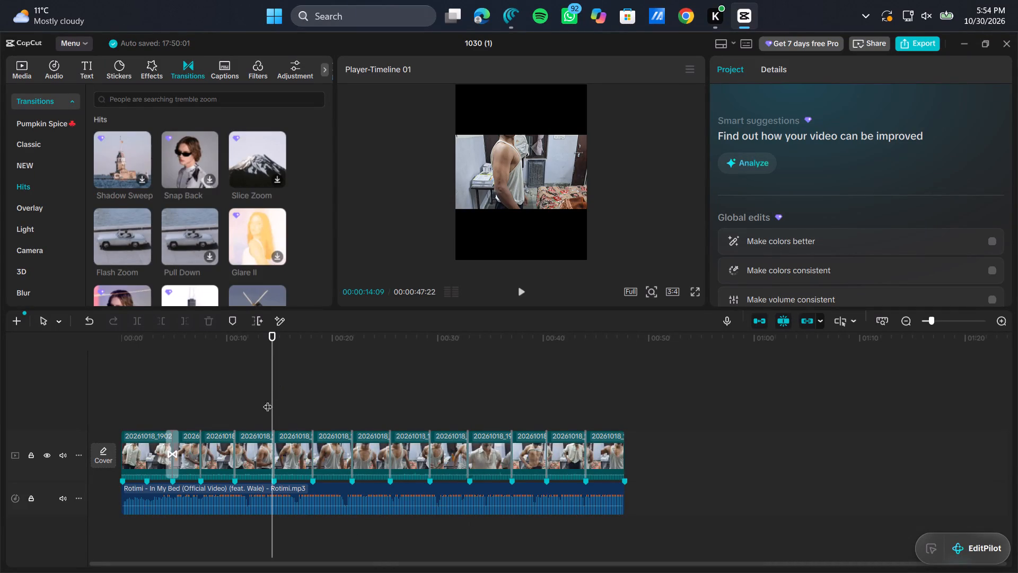
pyautogui.click(90, 74)
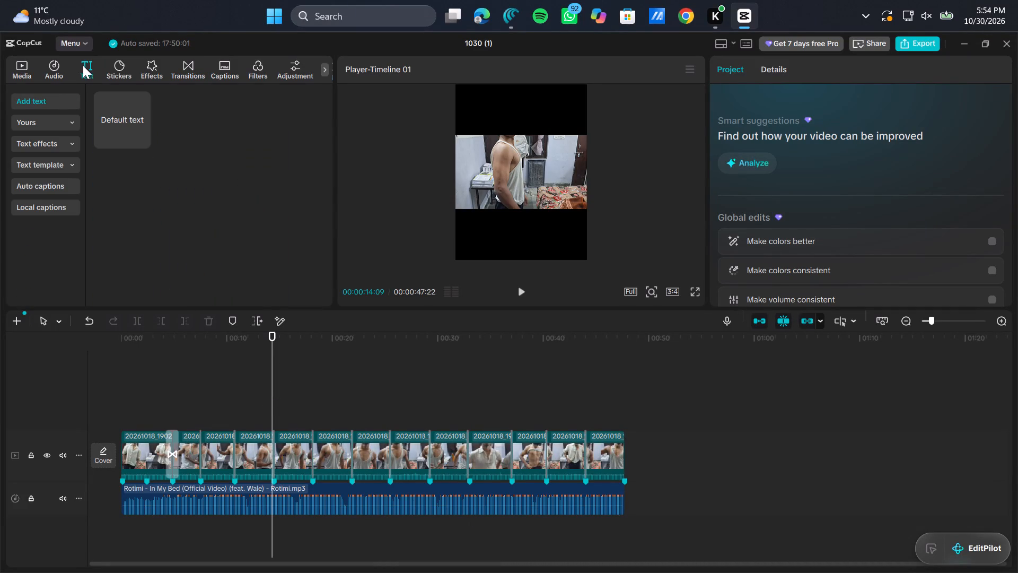
pyautogui.click(141, 141)
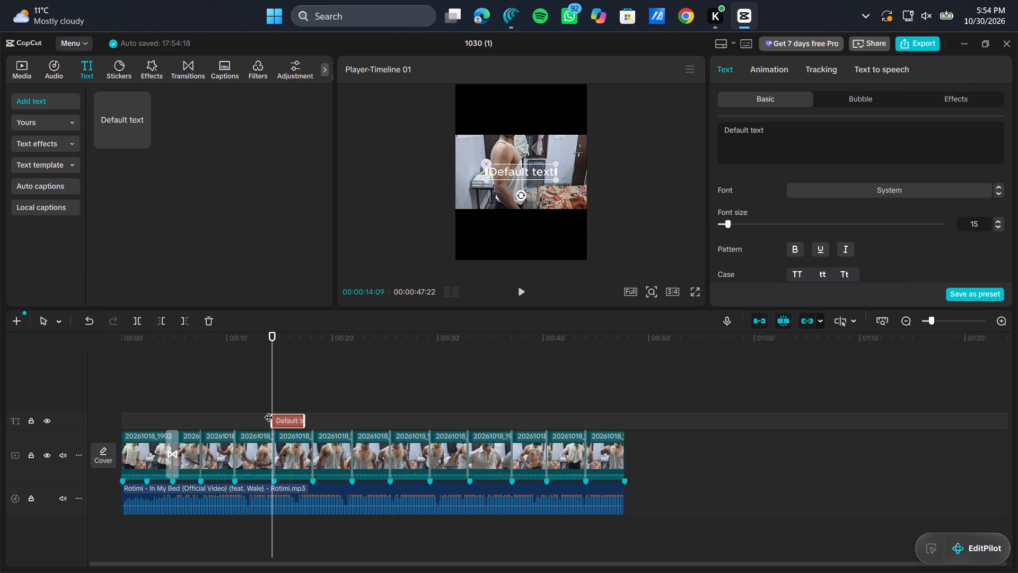
pyautogui.moveTo(271, 416); pyautogui.dragTo(62, 421)
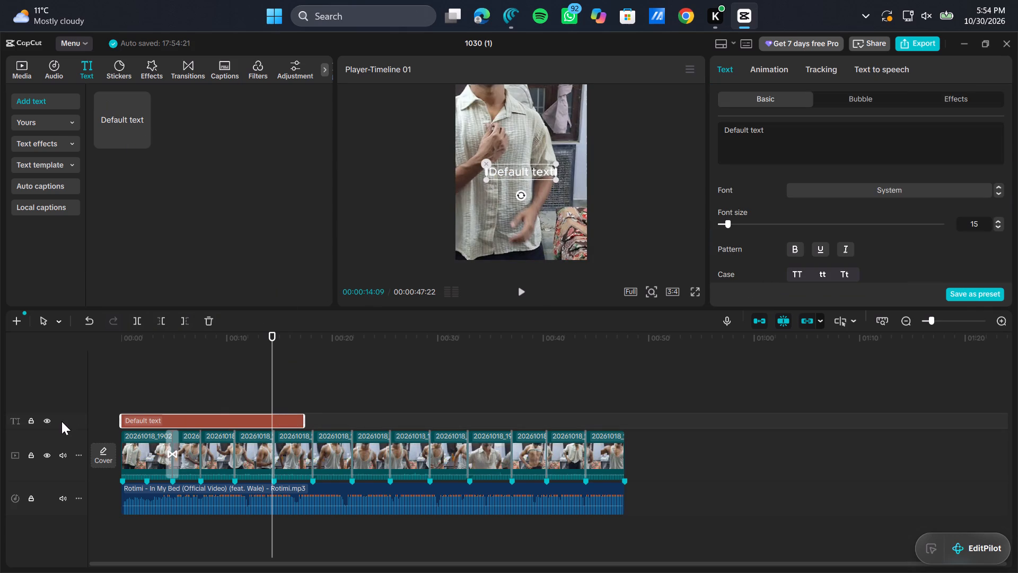
pyautogui.moveTo(303, 422); pyautogui.dragTo(556, 424)
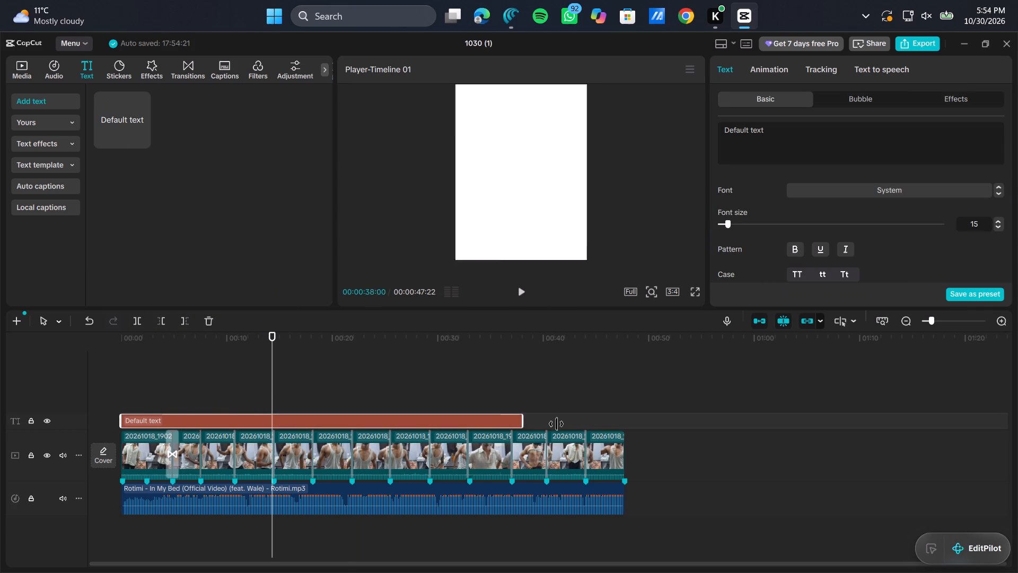
pyautogui.moveTo(556, 424); pyautogui.dragTo(621, 416)
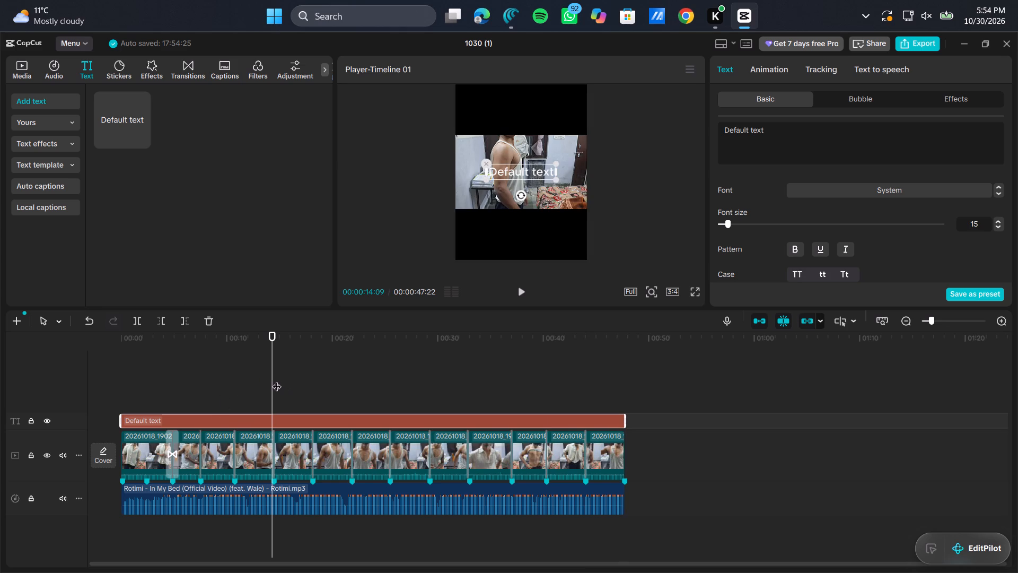
# Replace the text layer's wording with "just put it before", with the playhead at the start of the timeline.
pyautogui.moveTo(274, 380); pyautogui.dragTo(103, 449)
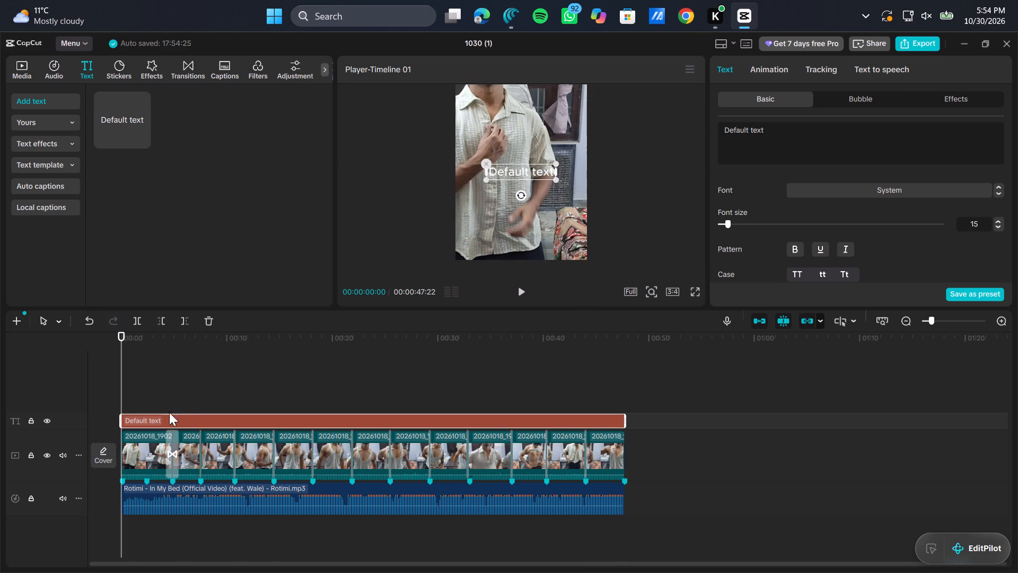
pyautogui.moveTo(767, 127); pyautogui.dragTo(715, 127)
pyautogui.press('BackSpace')
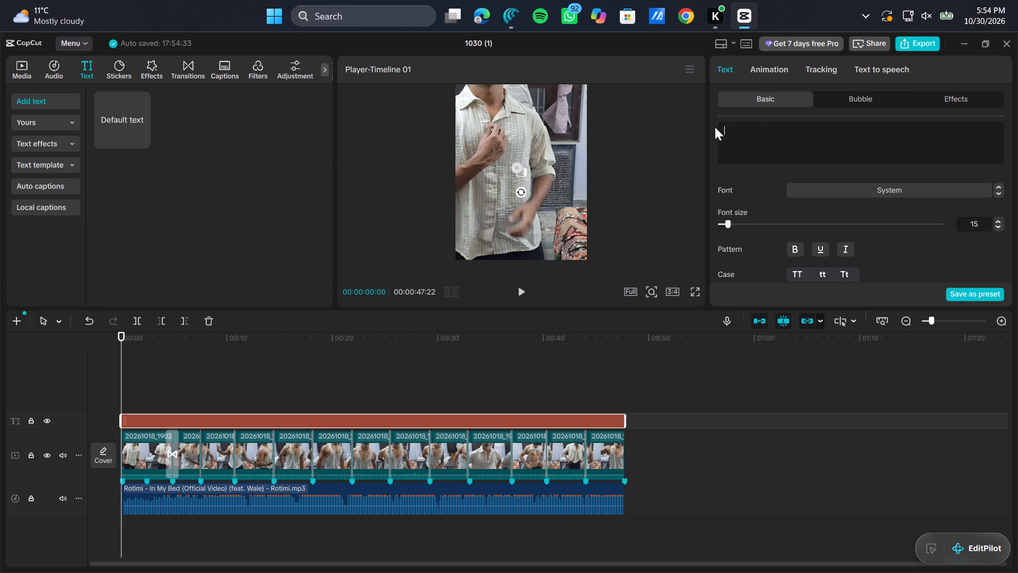
pyautogui.write('just')
pyautogui.press('space')
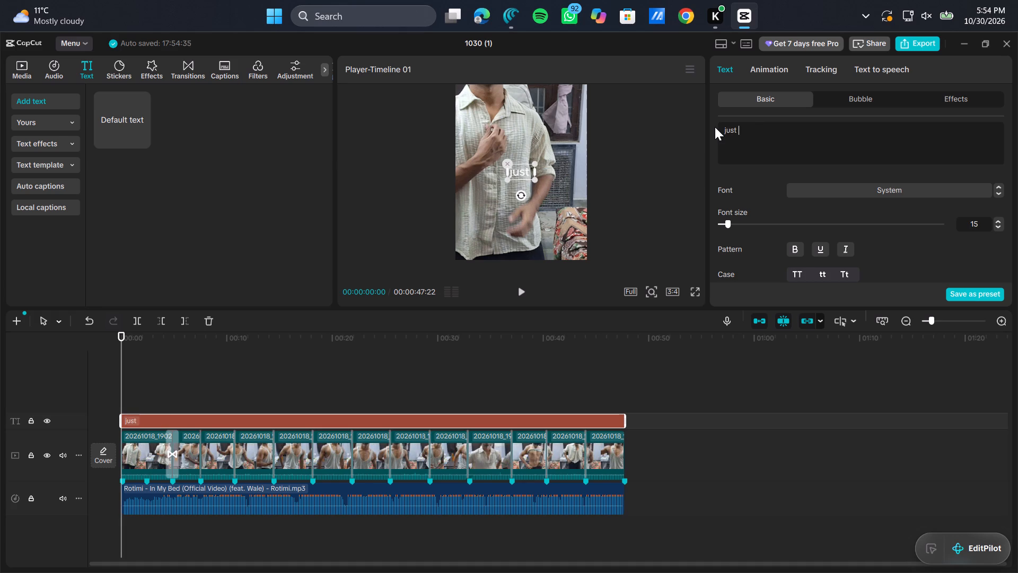
pyautogui.write('put')
pyautogui.press('space')
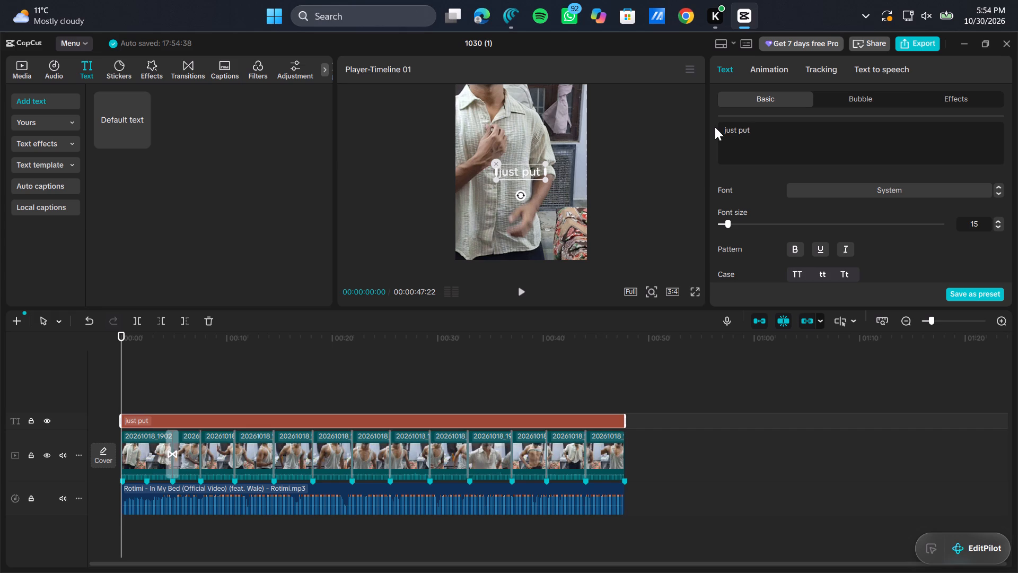
pyautogui.write('it be')
pyautogui.write('fore')
pyautogui.press('space')
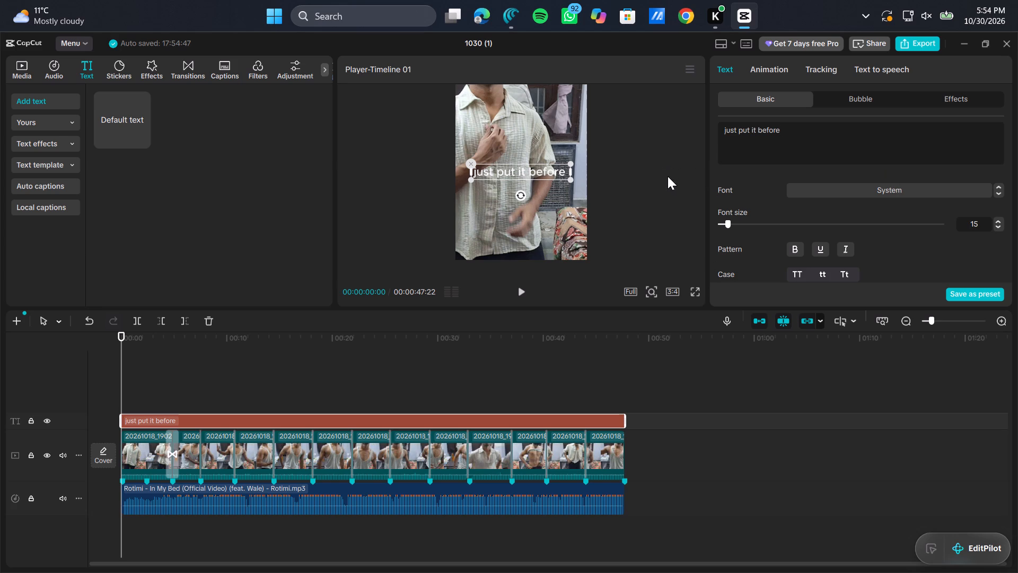
# Shrink the caption to under half its width and place it horizontally centred in the lower part of the frame.
pyautogui.moveTo(567, 181); pyautogui.dragTo(533, 159)
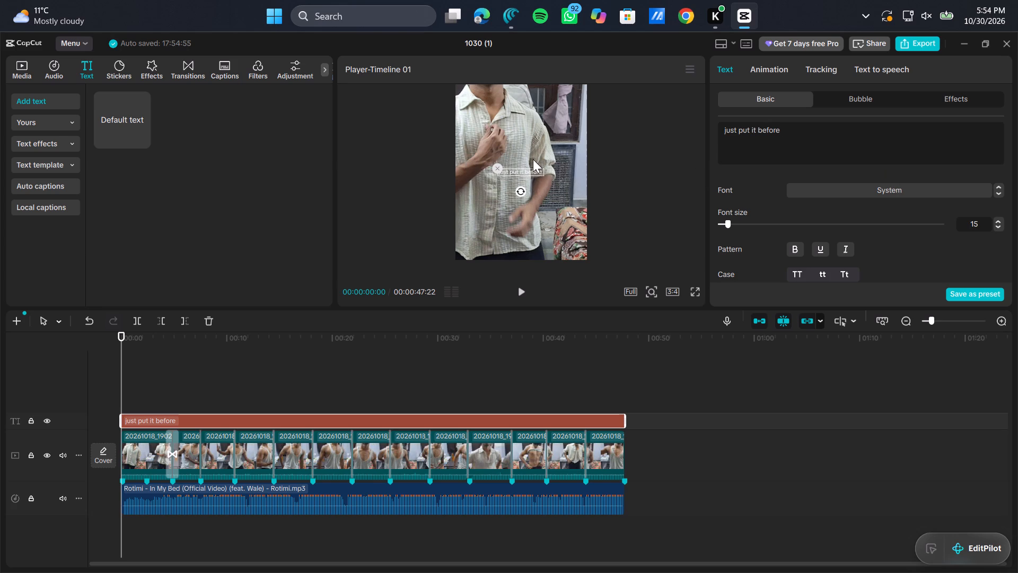
pyautogui.moveTo(519, 173); pyautogui.dragTo(518, 217)
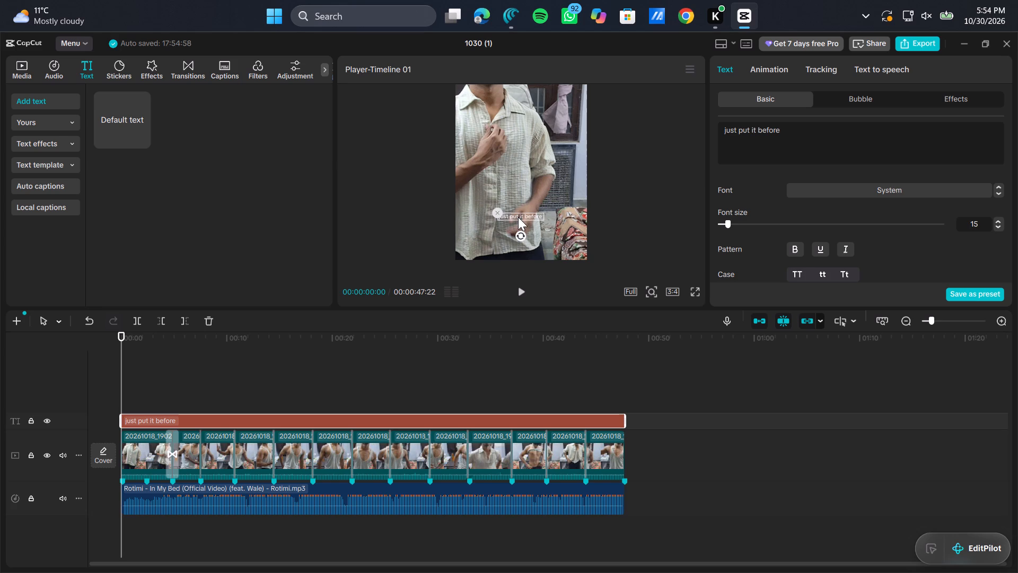
pyautogui.moveTo(520, 216); pyautogui.dragTo(496, 207)
pyautogui.moveTo(496, 207); pyautogui.dragTo(490, 204)
pyautogui.moveTo(490, 204); pyautogui.dragTo(516, 214)
pyautogui.moveTo(516, 214); pyautogui.dragTo(517, 214)
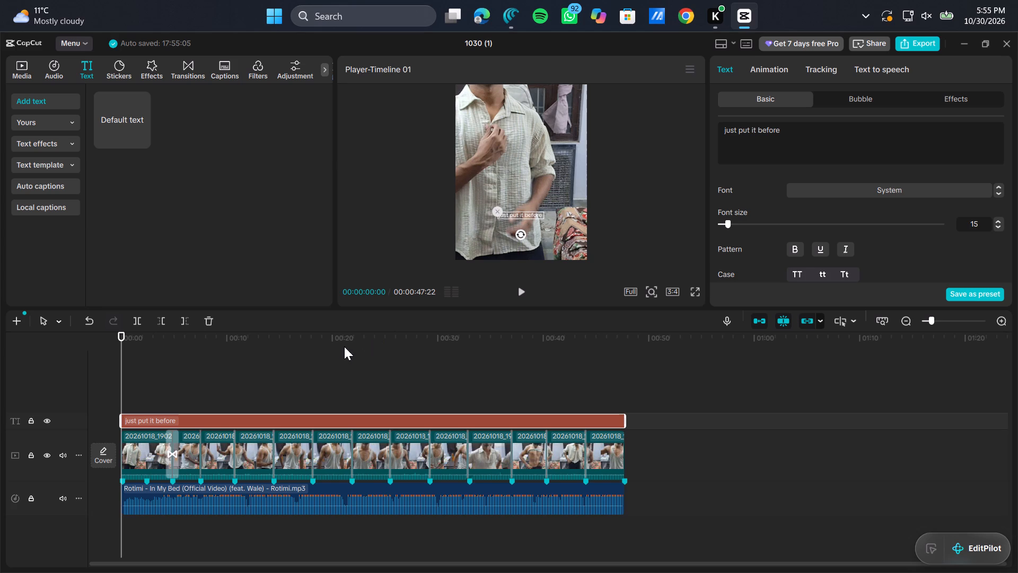
# Play the edit from the start to review the caption over the video.
pyautogui.click(520, 291)
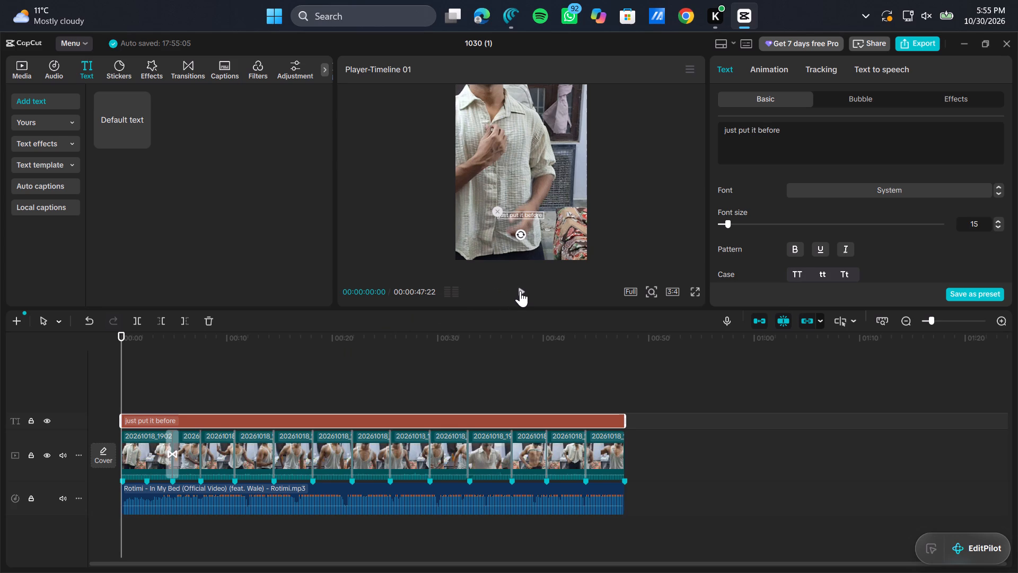
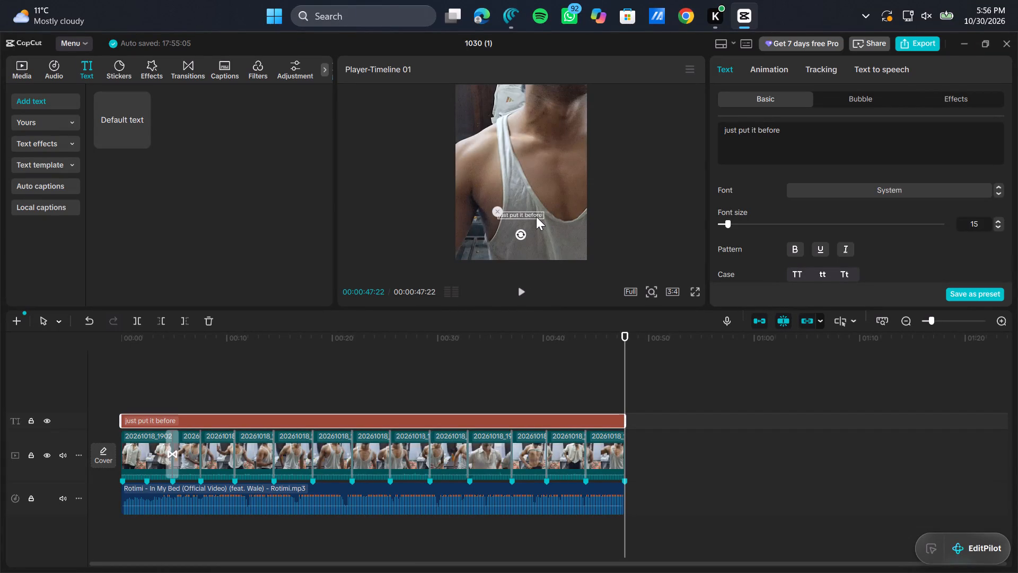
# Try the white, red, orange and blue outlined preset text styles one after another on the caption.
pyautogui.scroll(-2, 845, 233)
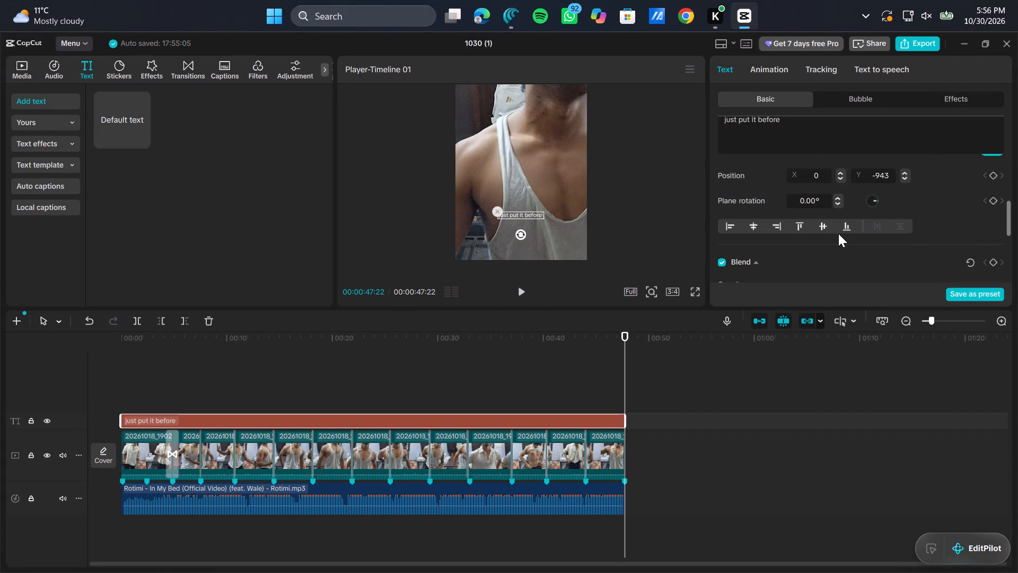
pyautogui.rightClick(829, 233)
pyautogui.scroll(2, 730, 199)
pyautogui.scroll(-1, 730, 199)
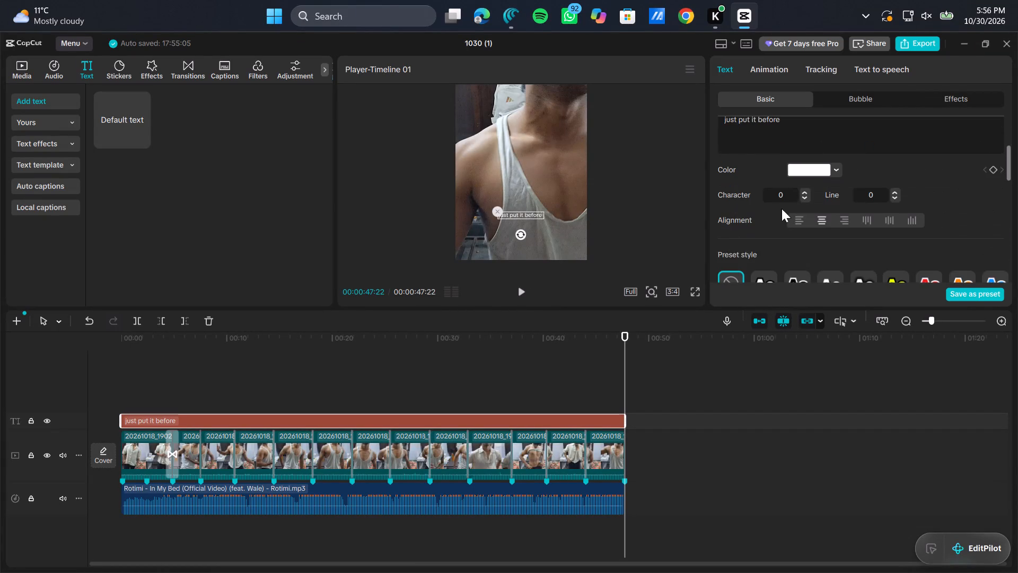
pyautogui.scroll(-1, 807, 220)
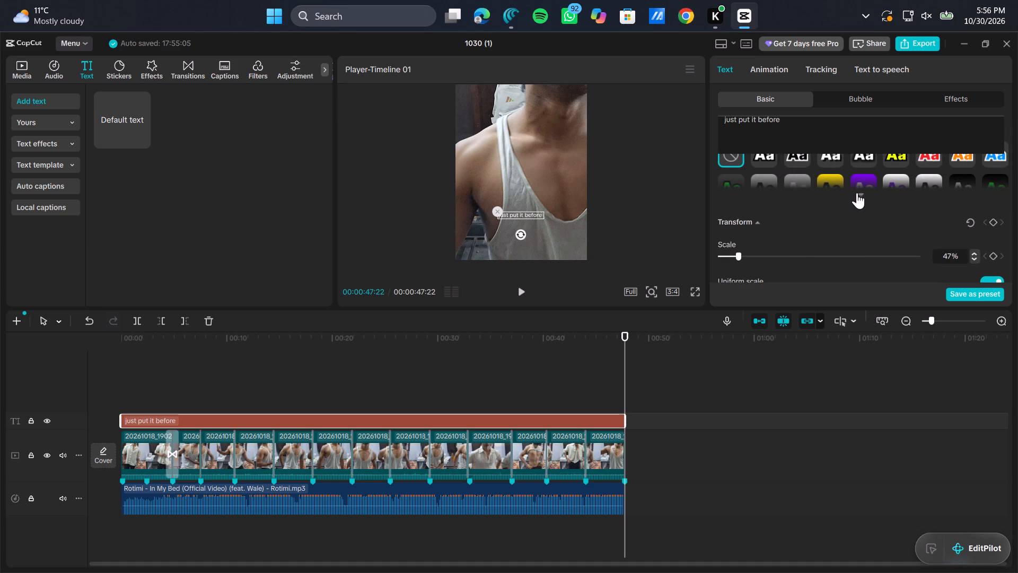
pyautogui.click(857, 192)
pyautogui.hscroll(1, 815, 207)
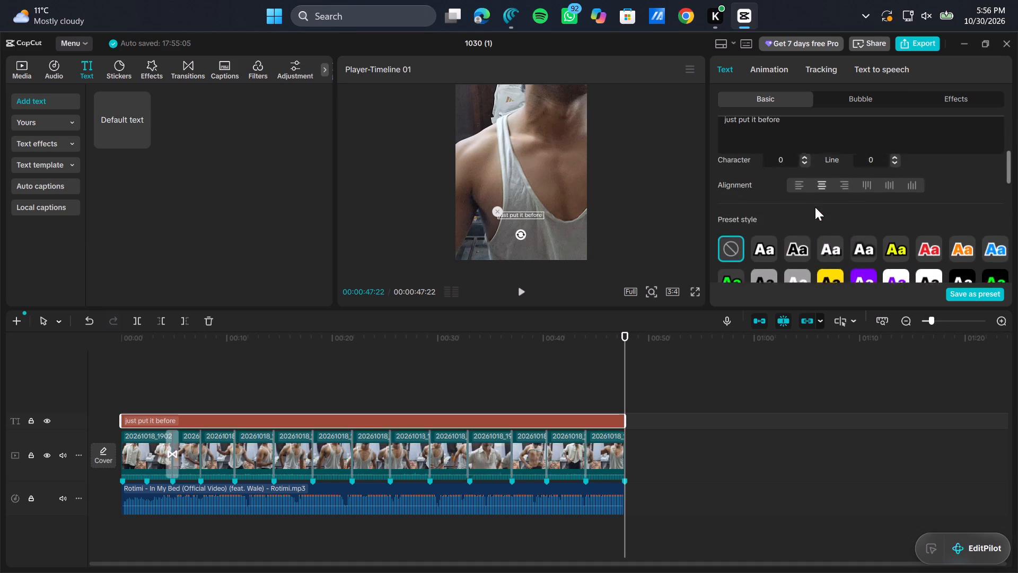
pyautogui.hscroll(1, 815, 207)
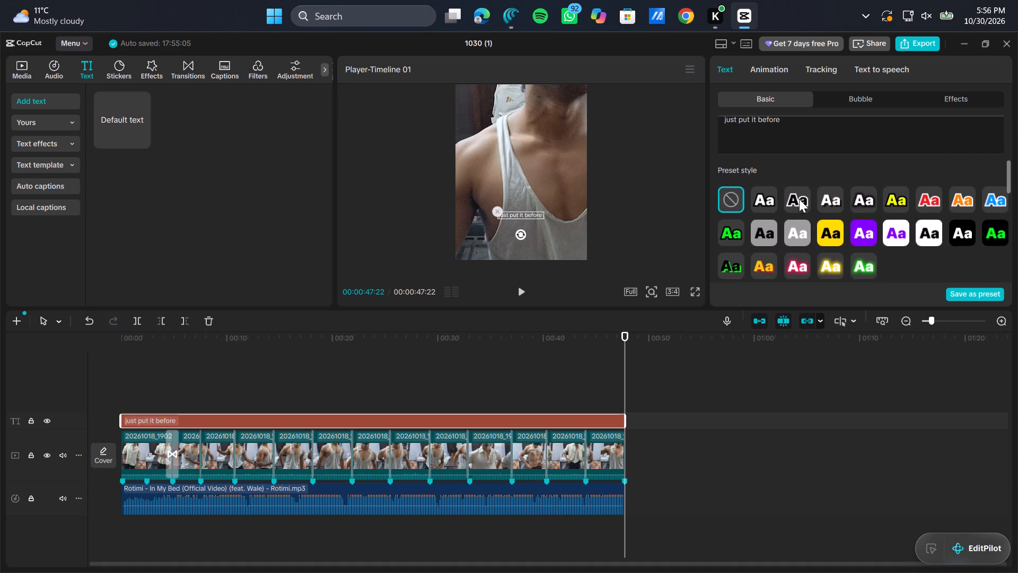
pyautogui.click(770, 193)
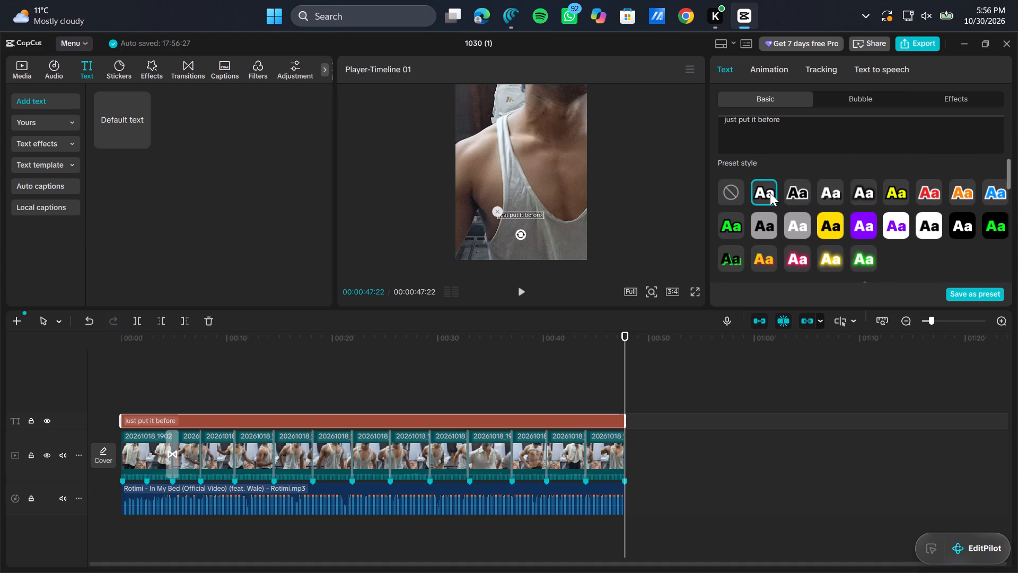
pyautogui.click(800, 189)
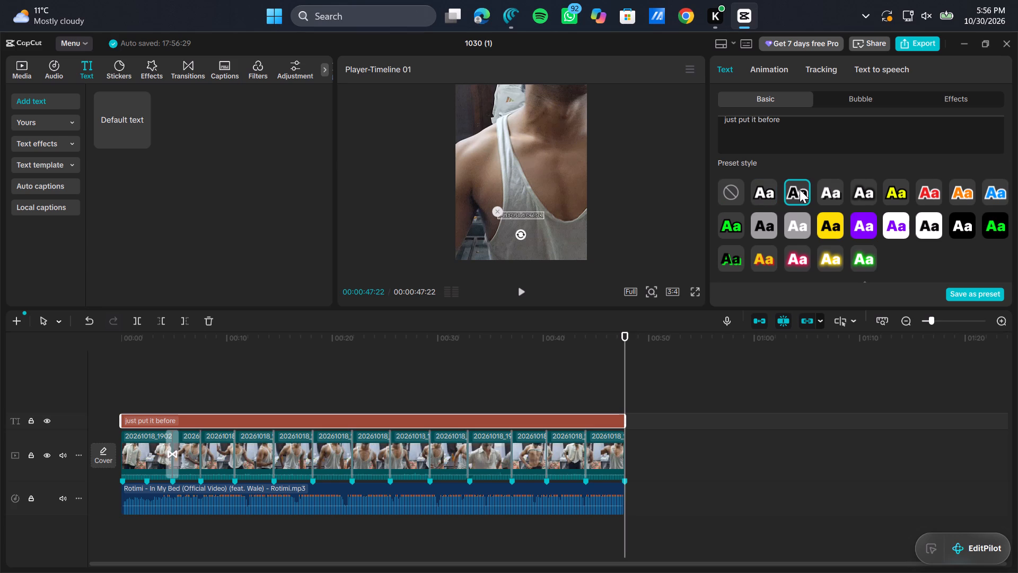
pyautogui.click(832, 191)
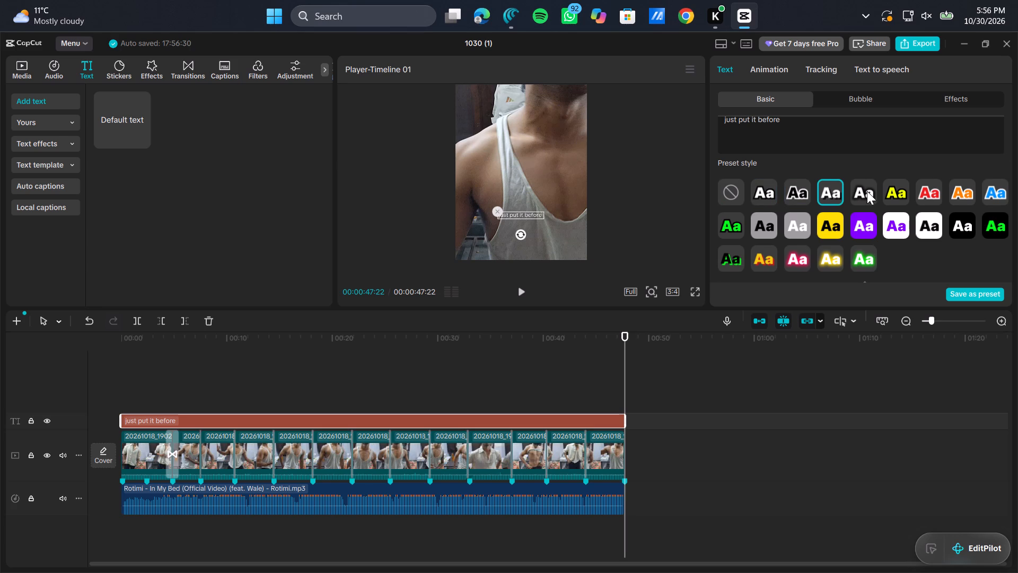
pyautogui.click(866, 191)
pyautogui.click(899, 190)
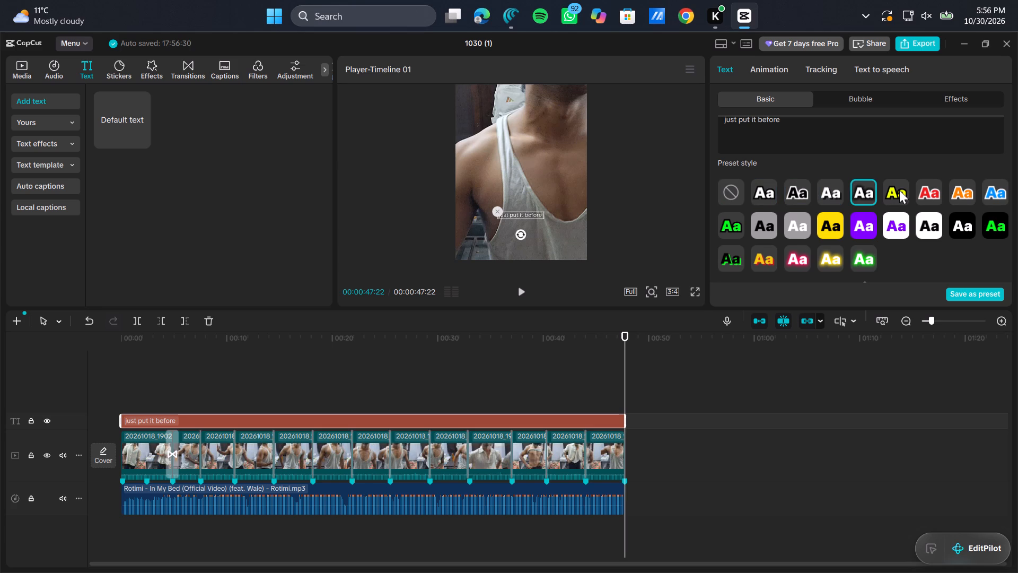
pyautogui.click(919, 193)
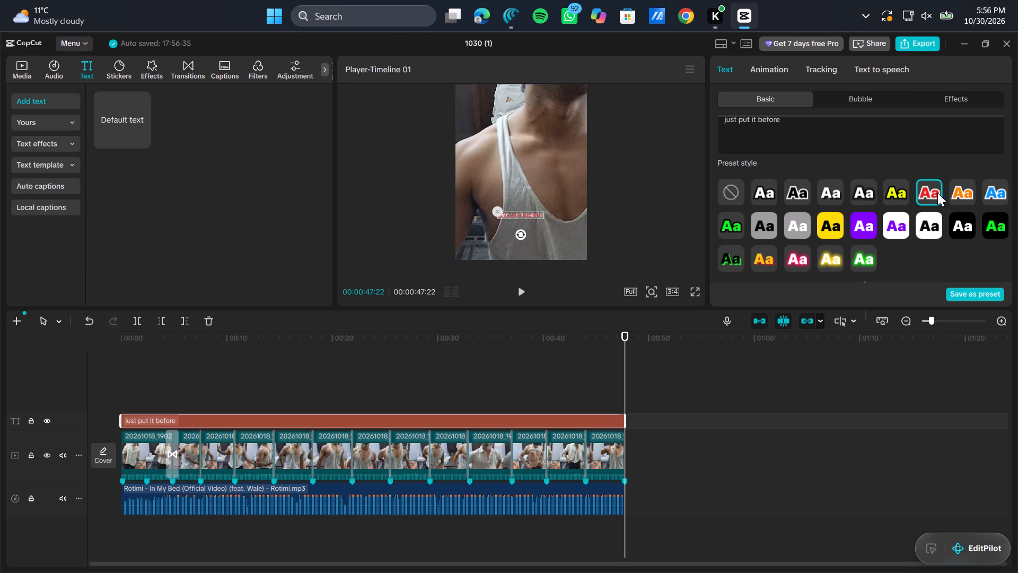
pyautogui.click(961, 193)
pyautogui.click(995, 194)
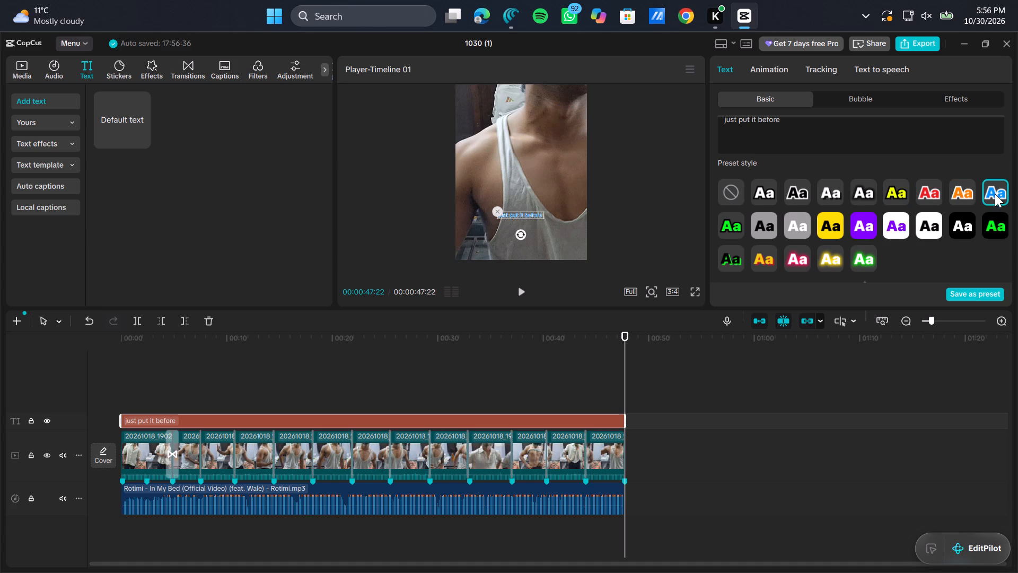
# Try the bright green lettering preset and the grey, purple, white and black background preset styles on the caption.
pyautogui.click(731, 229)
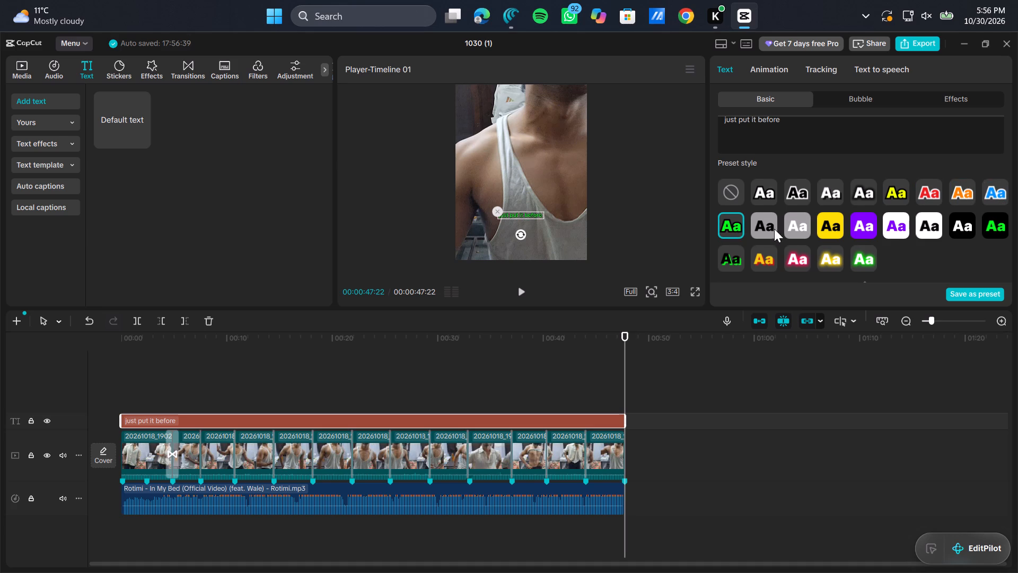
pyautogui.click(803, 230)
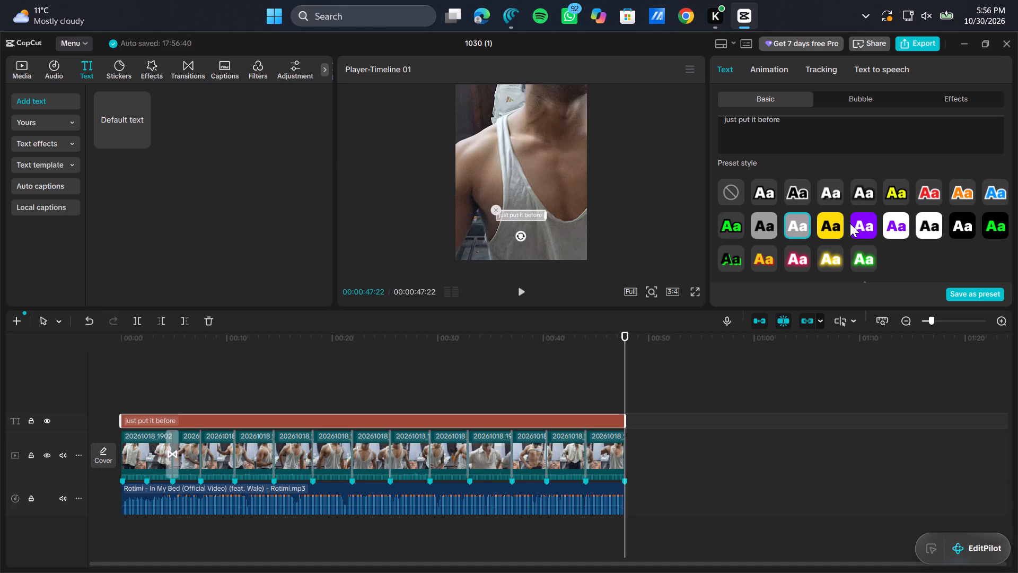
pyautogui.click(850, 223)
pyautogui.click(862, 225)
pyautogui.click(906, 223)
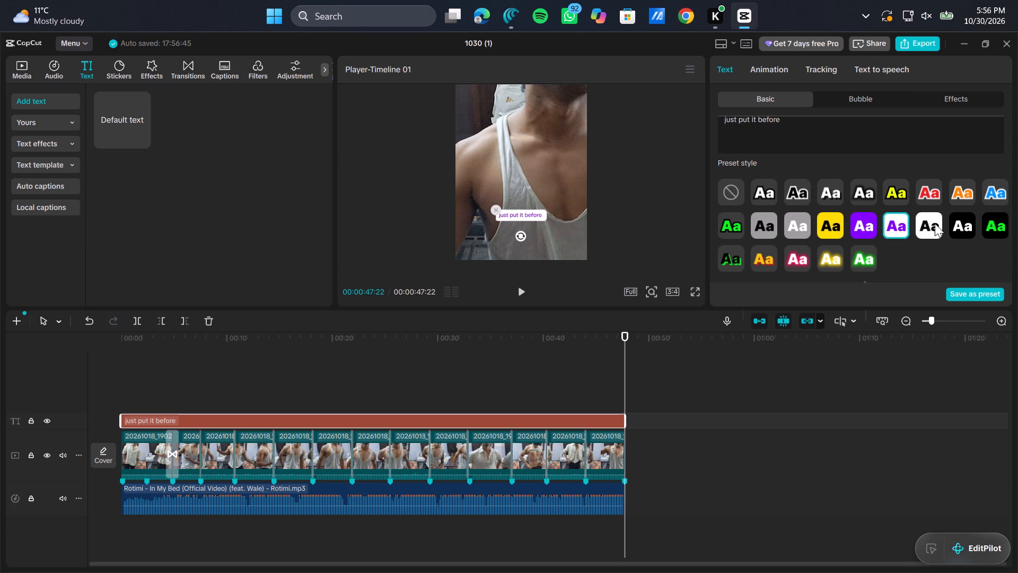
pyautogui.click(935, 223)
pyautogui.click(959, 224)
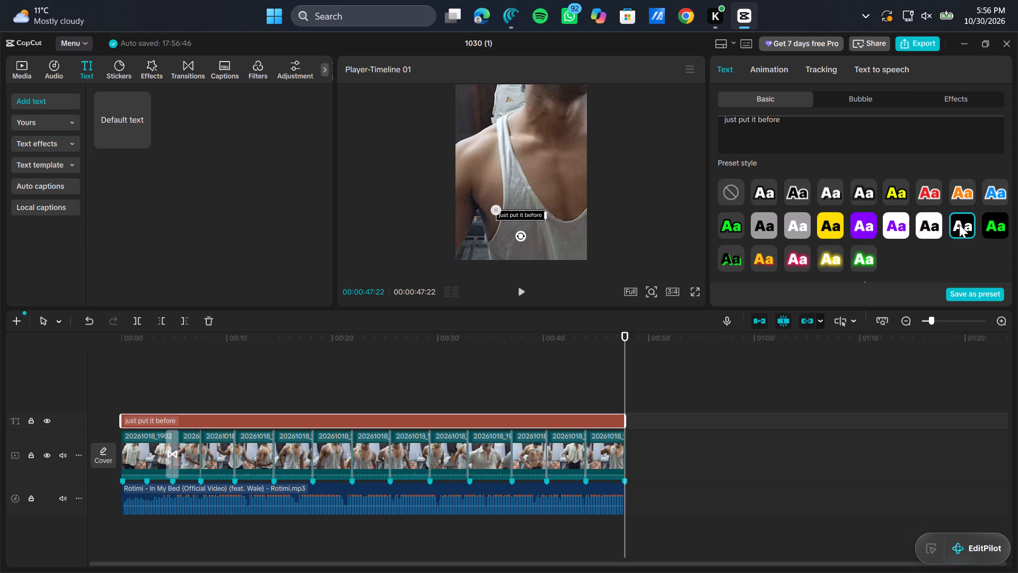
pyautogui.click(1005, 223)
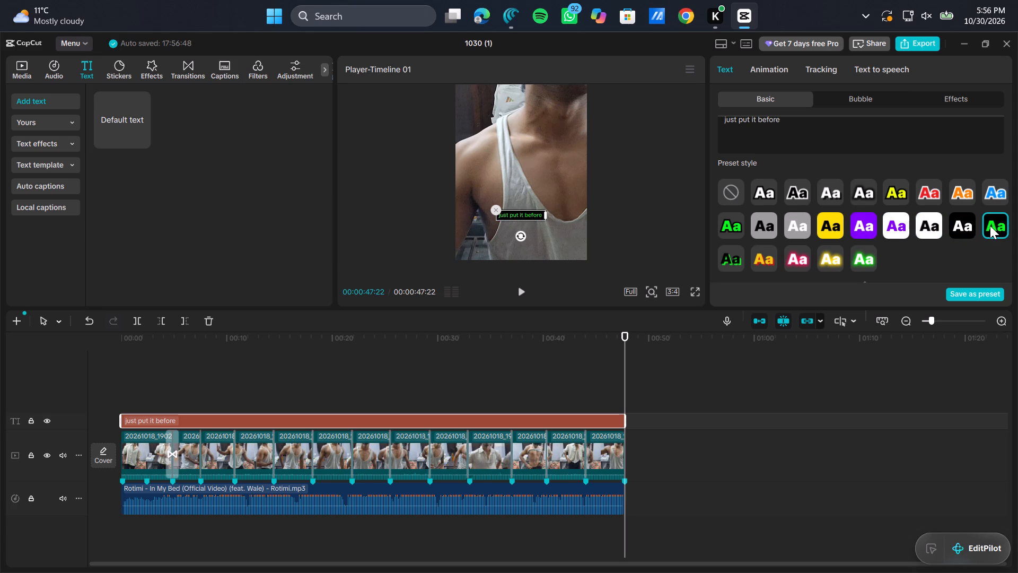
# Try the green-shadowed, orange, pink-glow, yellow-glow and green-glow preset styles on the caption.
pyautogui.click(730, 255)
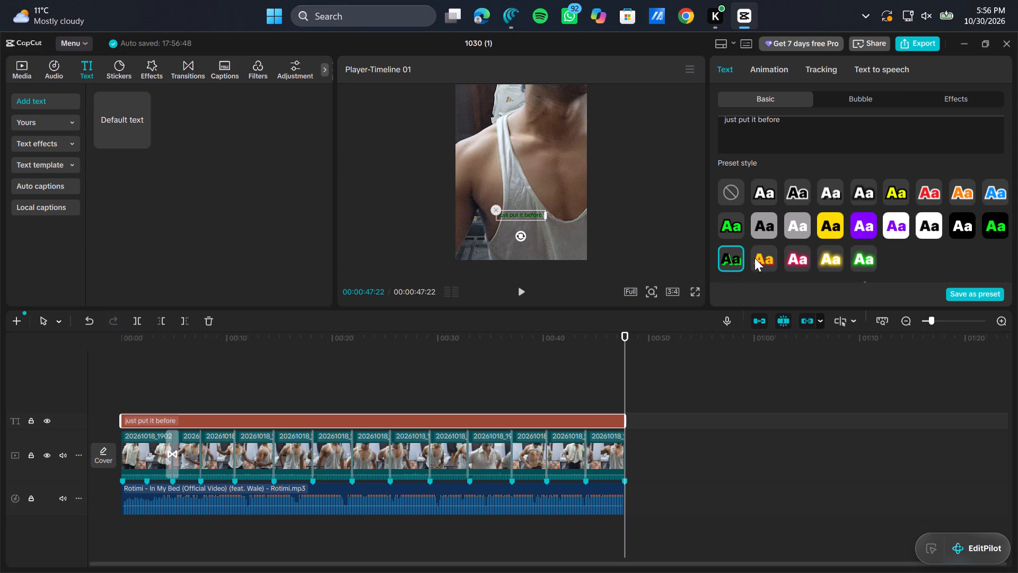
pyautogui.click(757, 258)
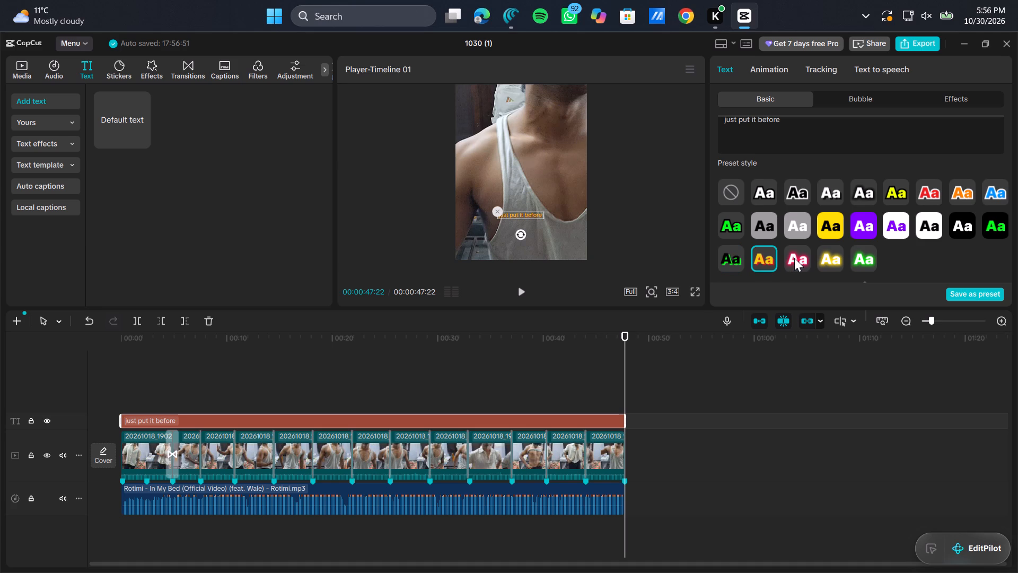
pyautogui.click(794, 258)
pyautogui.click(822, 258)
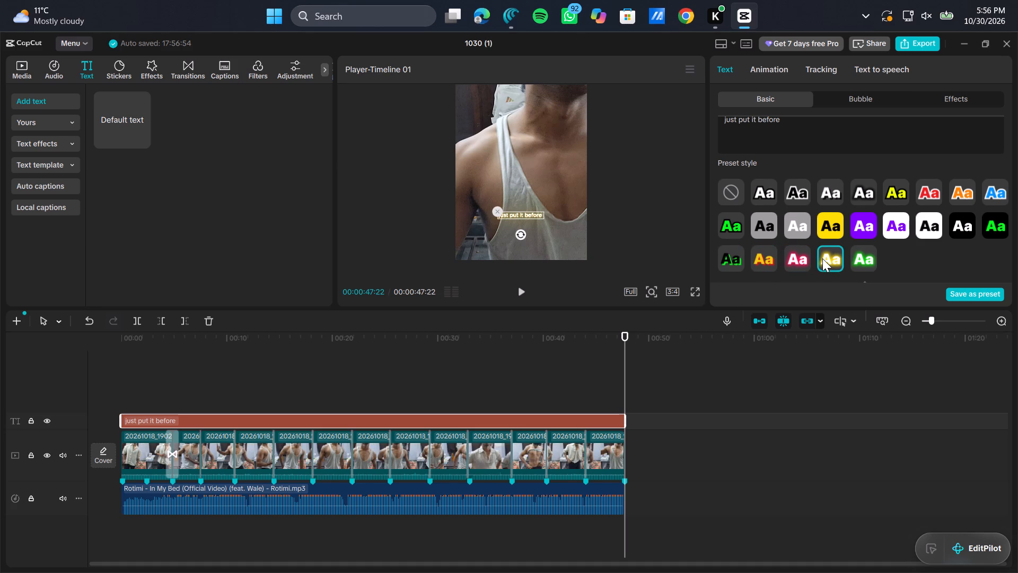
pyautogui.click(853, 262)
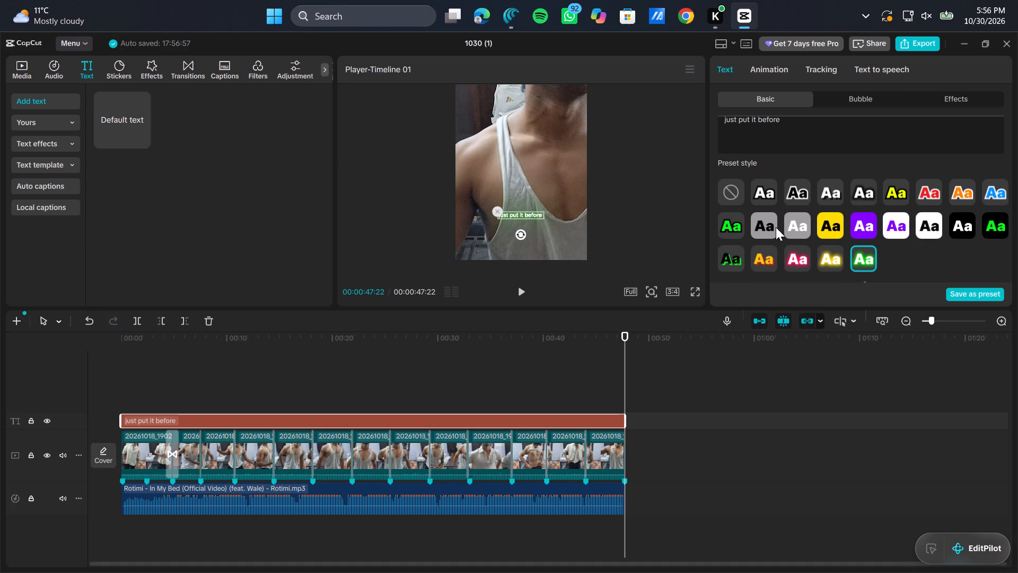
# Enlarge the caption to a scale of 113% so it spans most of the frame's width.
pyautogui.scroll(-2, 776, 227)
pyautogui.scroll(1, 756, 253)
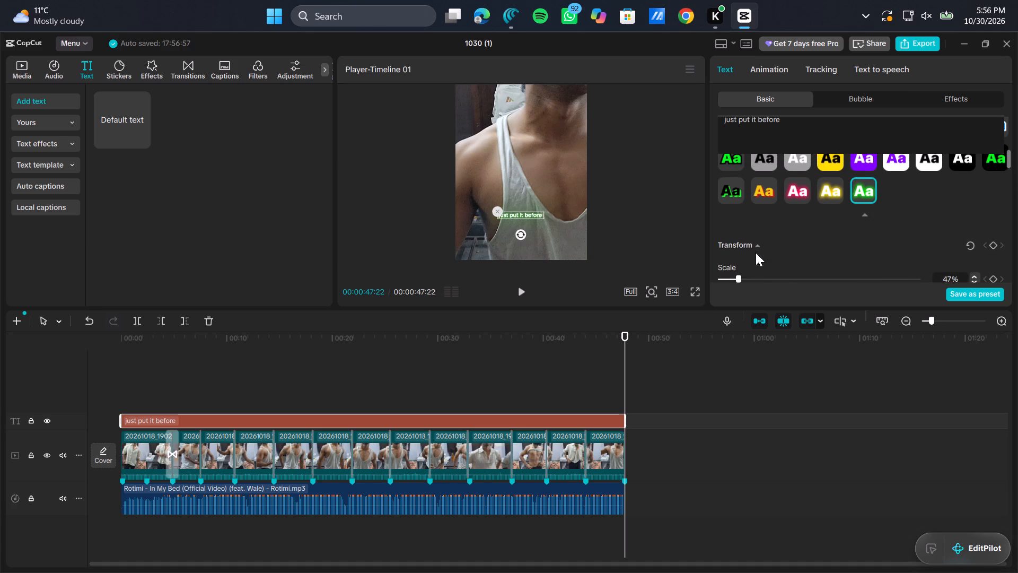
pyautogui.moveTo(749, 275); pyautogui.dragTo(773, 277)
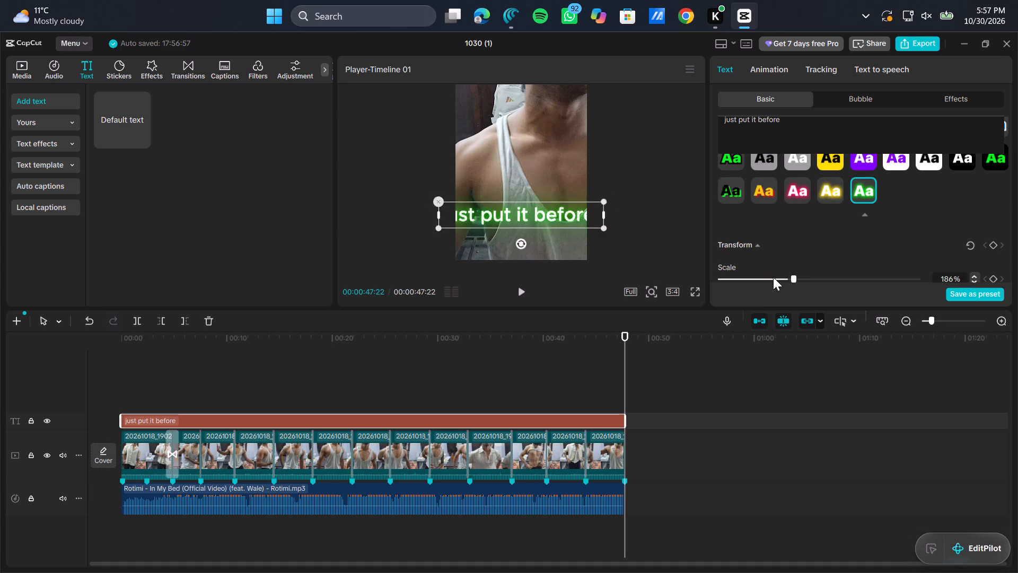
pyautogui.moveTo(773, 277); pyautogui.dragTo(765, 281)
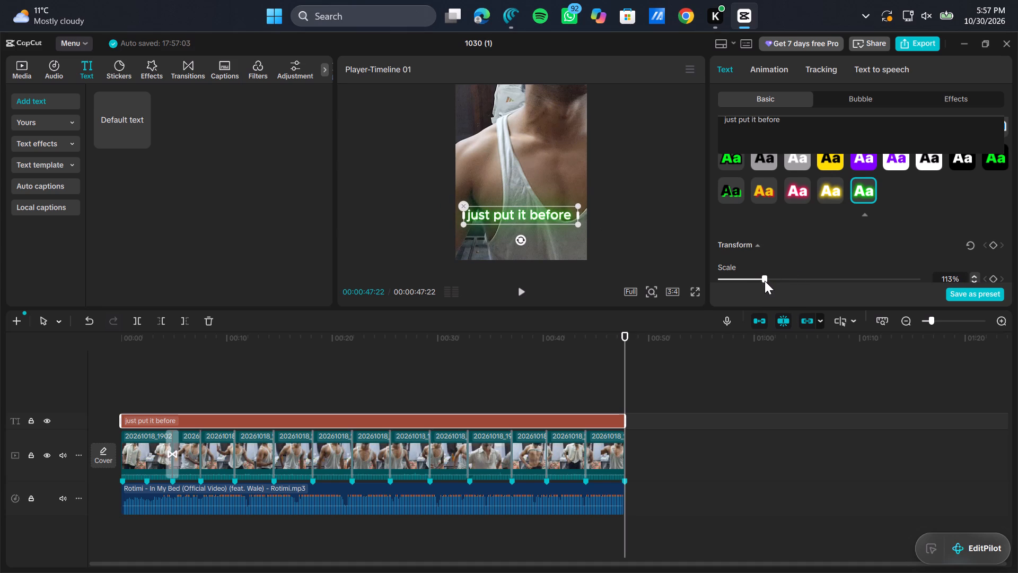
# Compare the pink-glow and outlined preset styles on the enlarged caption and apply the white preset with a subtle dark shadow.
pyautogui.click(793, 195)
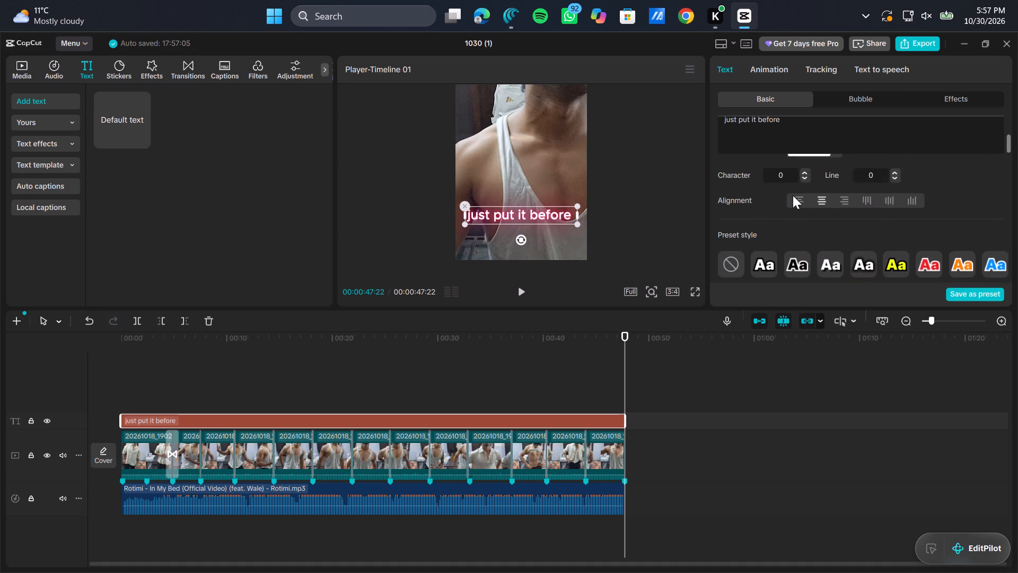
pyautogui.click(801, 207)
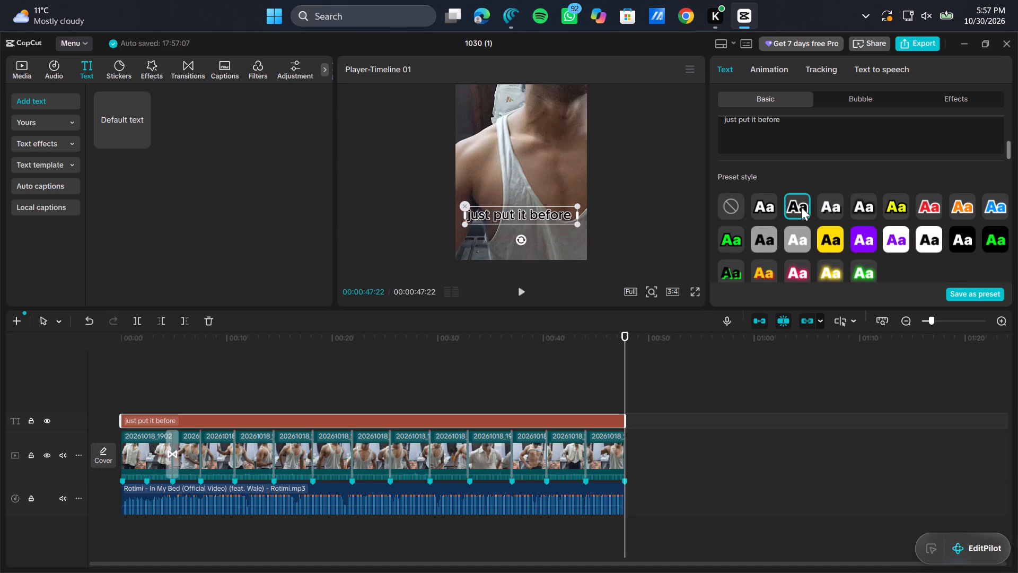
pyautogui.click(760, 207)
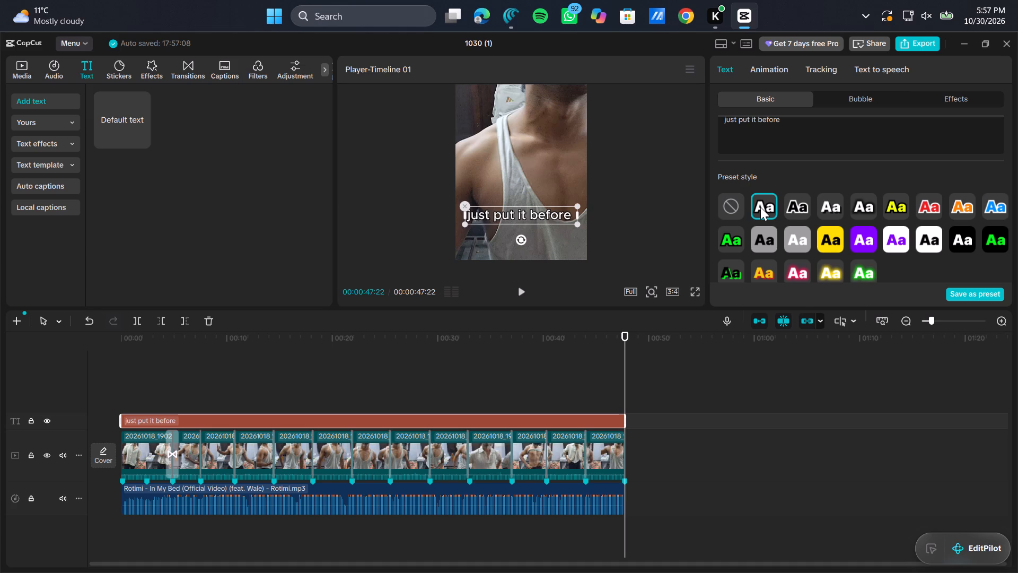
pyautogui.click(828, 210)
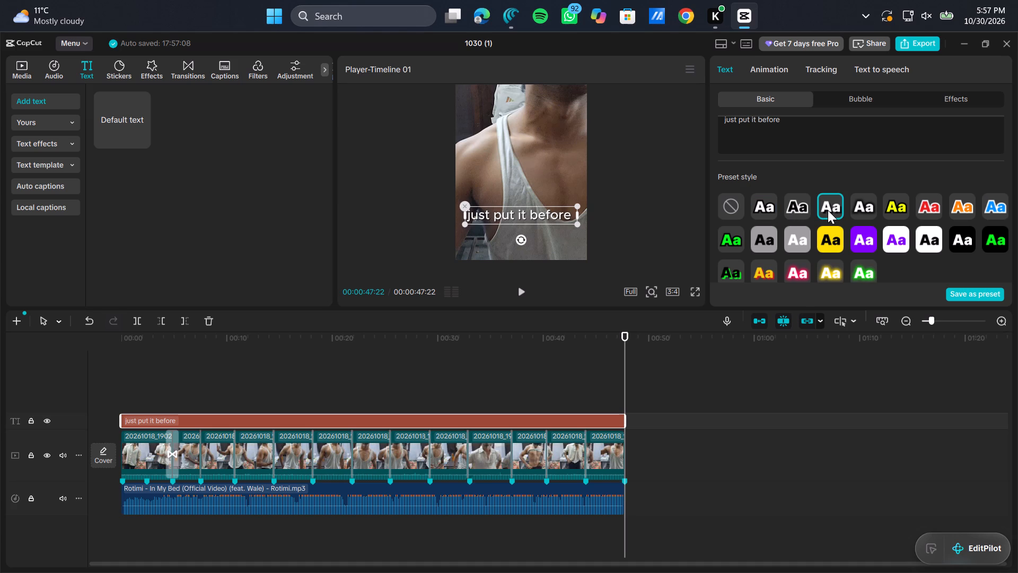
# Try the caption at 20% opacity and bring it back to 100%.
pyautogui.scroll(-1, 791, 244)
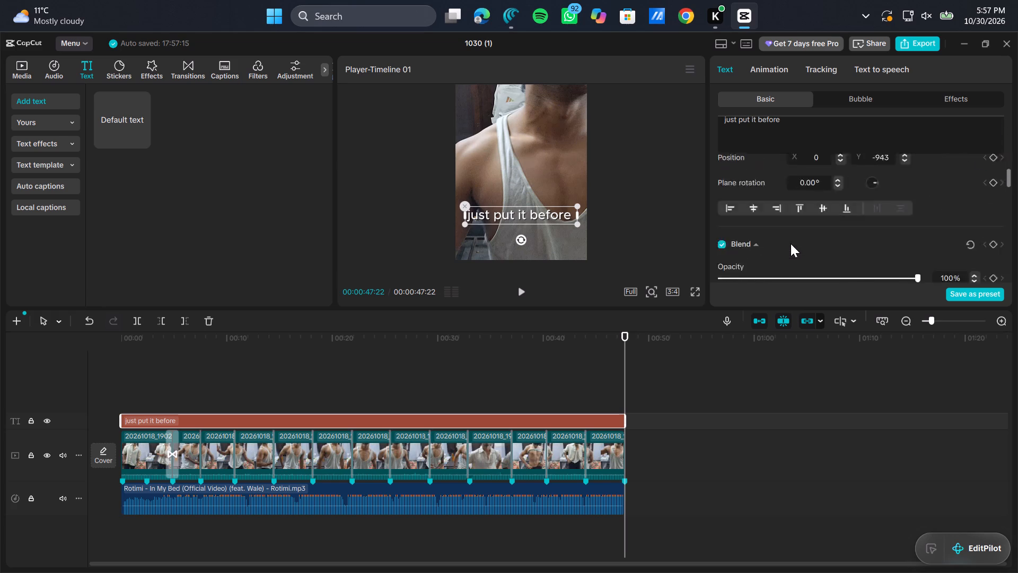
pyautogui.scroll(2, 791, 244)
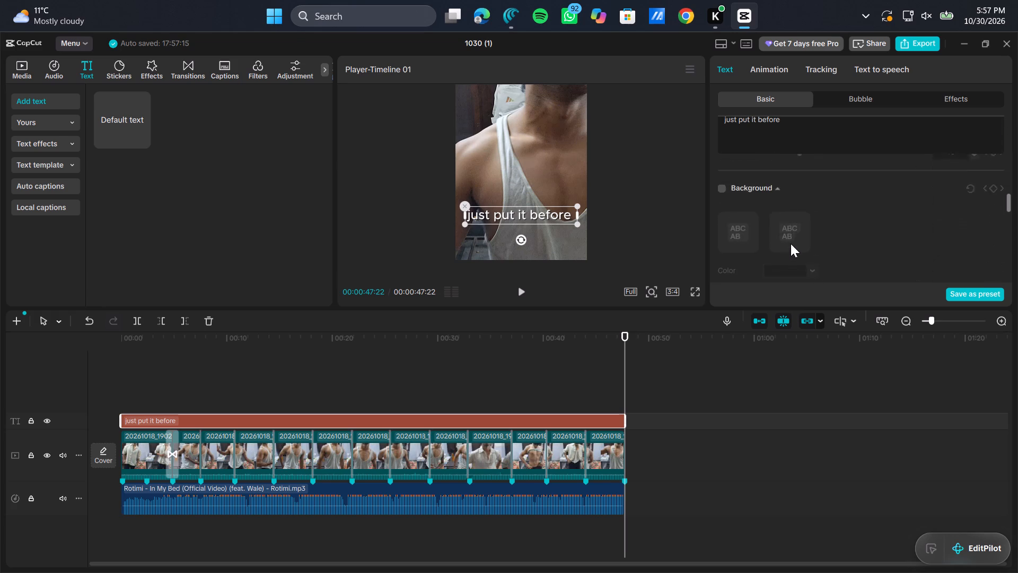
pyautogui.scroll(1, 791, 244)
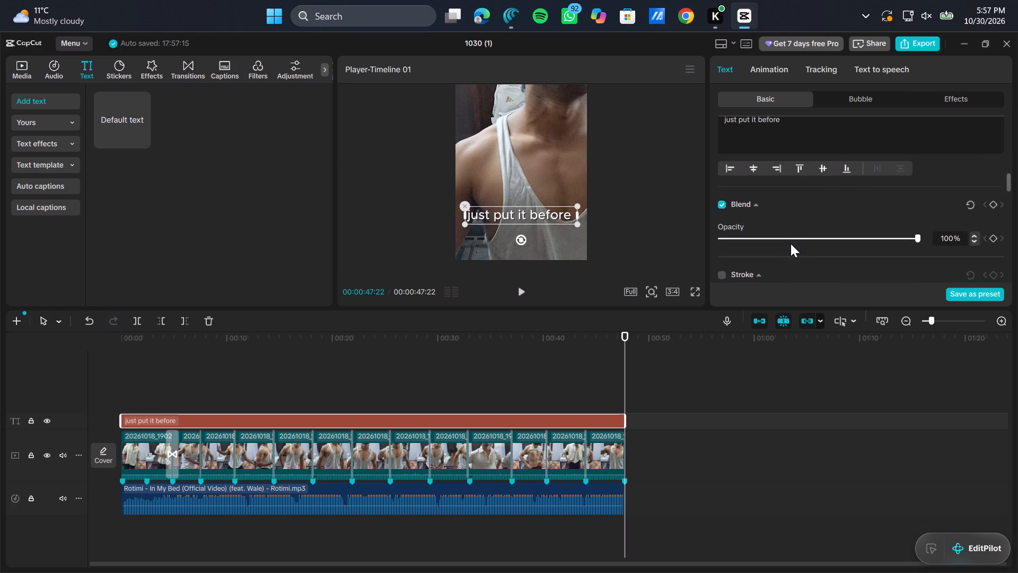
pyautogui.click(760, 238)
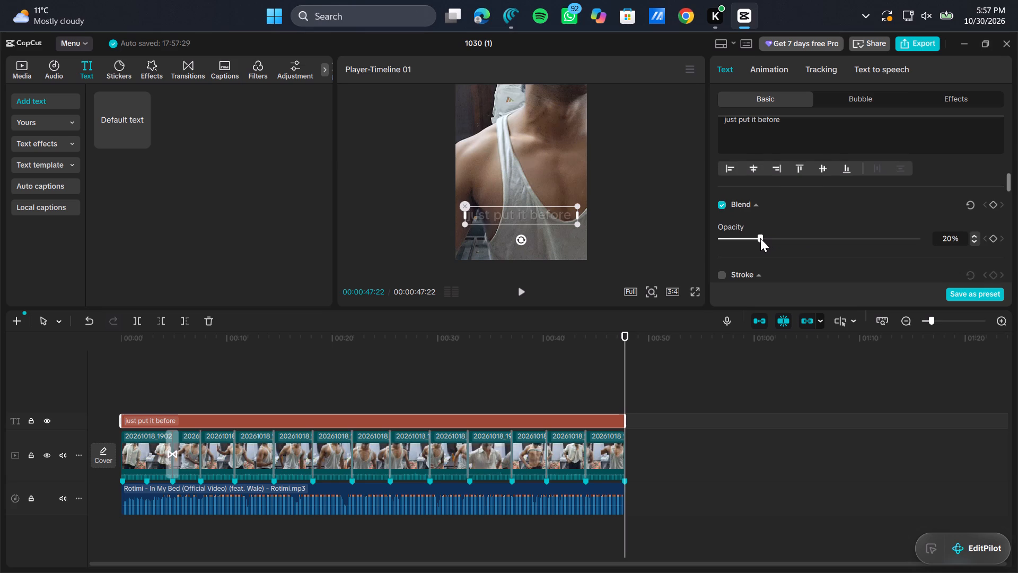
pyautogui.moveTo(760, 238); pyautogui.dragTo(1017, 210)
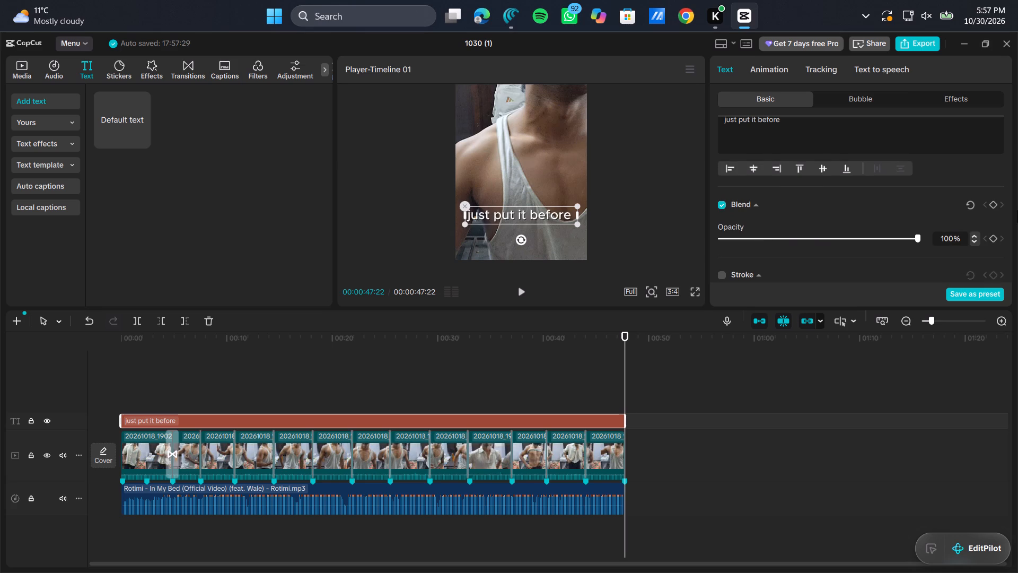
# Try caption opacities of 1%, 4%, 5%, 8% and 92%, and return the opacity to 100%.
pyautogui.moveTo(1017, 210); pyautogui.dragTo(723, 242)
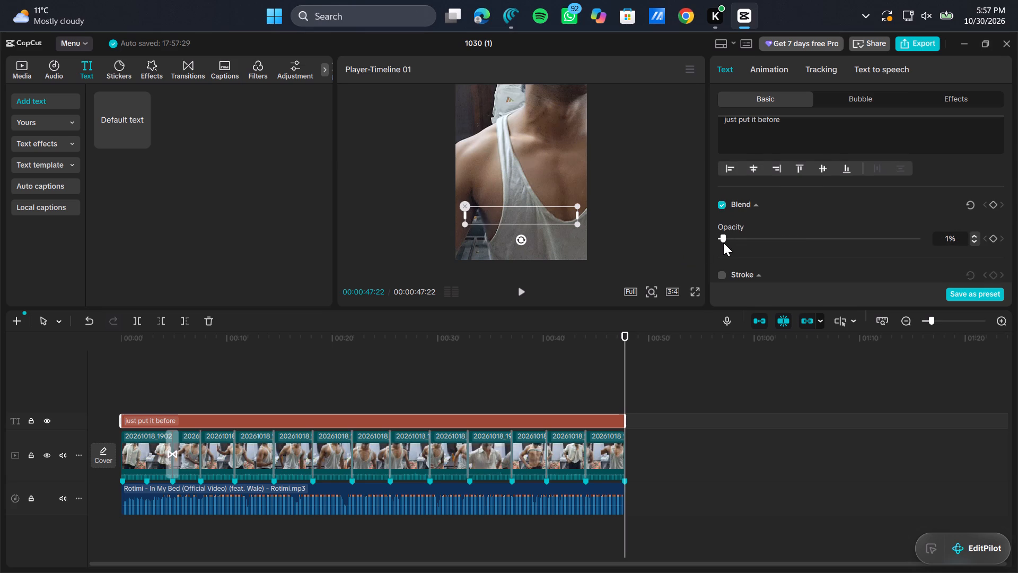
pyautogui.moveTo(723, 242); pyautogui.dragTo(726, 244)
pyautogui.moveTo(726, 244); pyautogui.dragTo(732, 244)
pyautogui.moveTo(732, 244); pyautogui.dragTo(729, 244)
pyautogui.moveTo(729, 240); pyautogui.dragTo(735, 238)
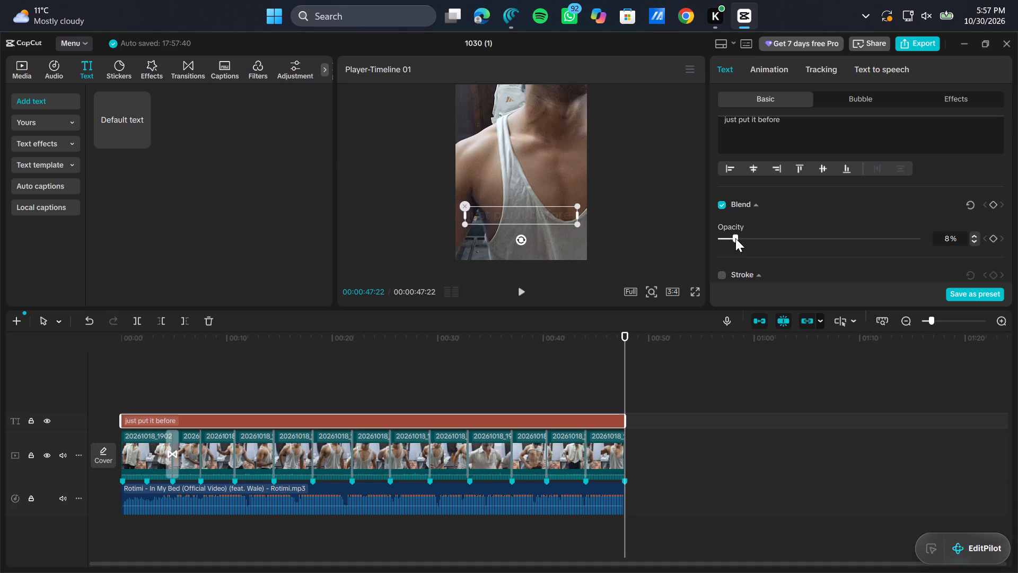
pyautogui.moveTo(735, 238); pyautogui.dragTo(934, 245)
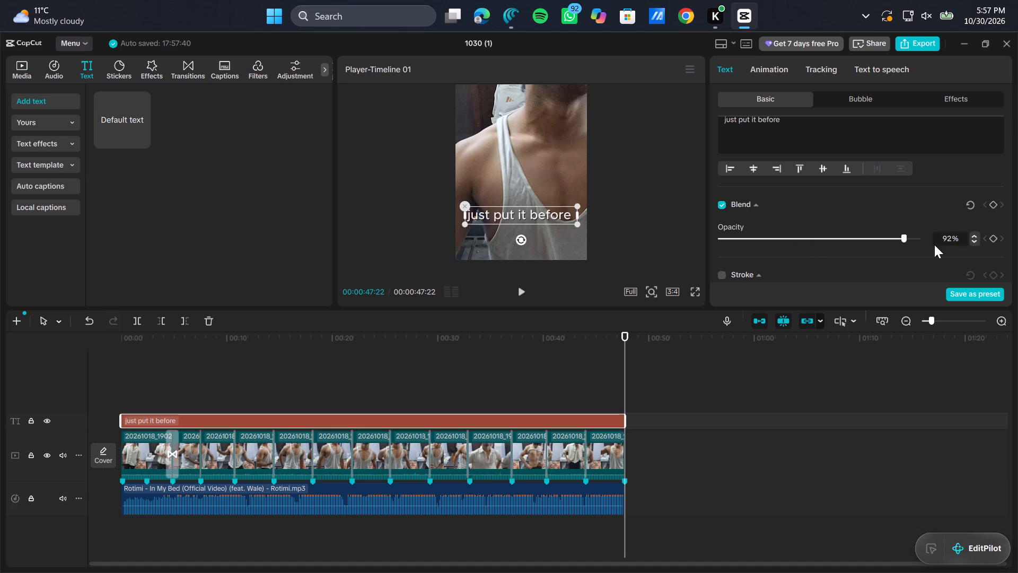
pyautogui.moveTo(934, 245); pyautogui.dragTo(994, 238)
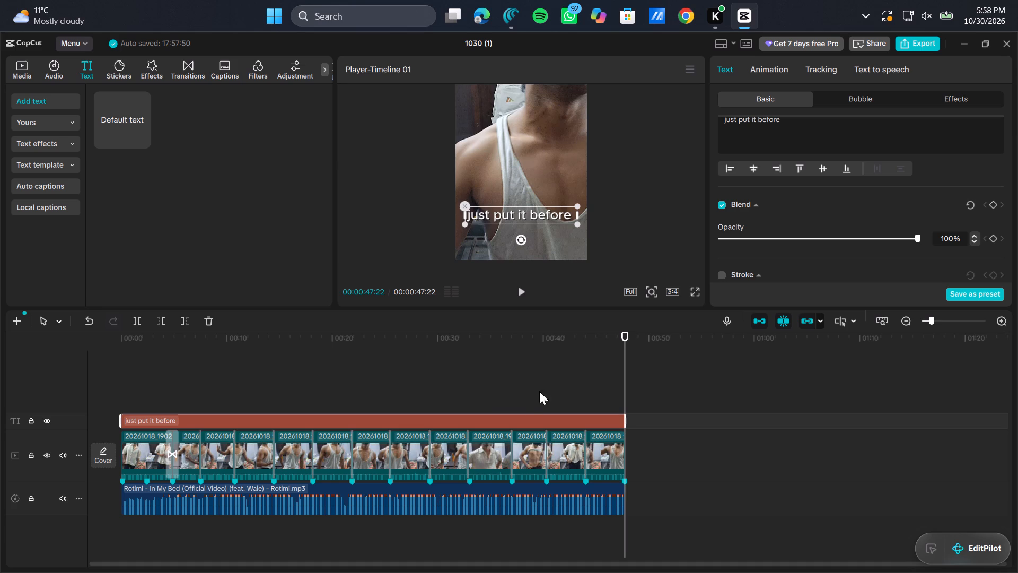
# Scrub back through the timeline to 00:00:00:00 and play the video from the start to review the caption.
pyautogui.click(487, 375)
pyautogui.moveTo(487, 375); pyautogui.dragTo(466, 380)
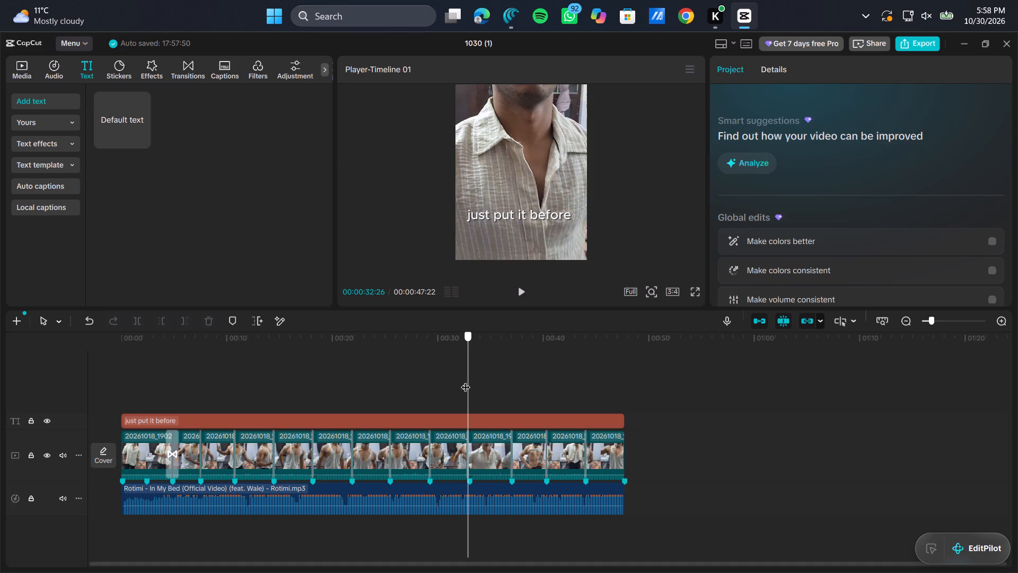
pyautogui.moveTo(466, 380); pyautogui.dragTo(283, 376)
pyautogui.moveTo(283, 376); pyautogui.dragTo(48, 383)
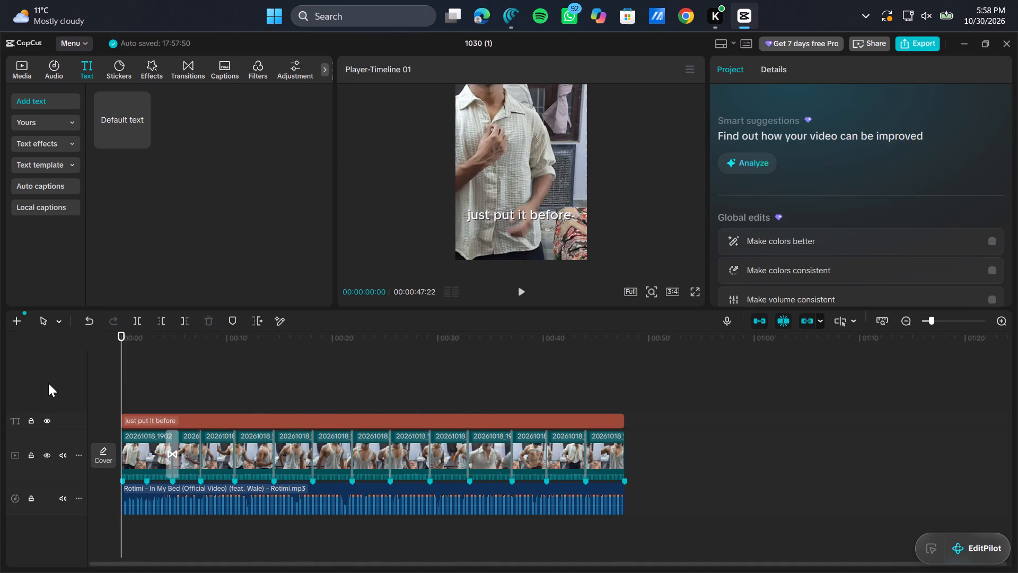
pyautogui.click(529, 289)
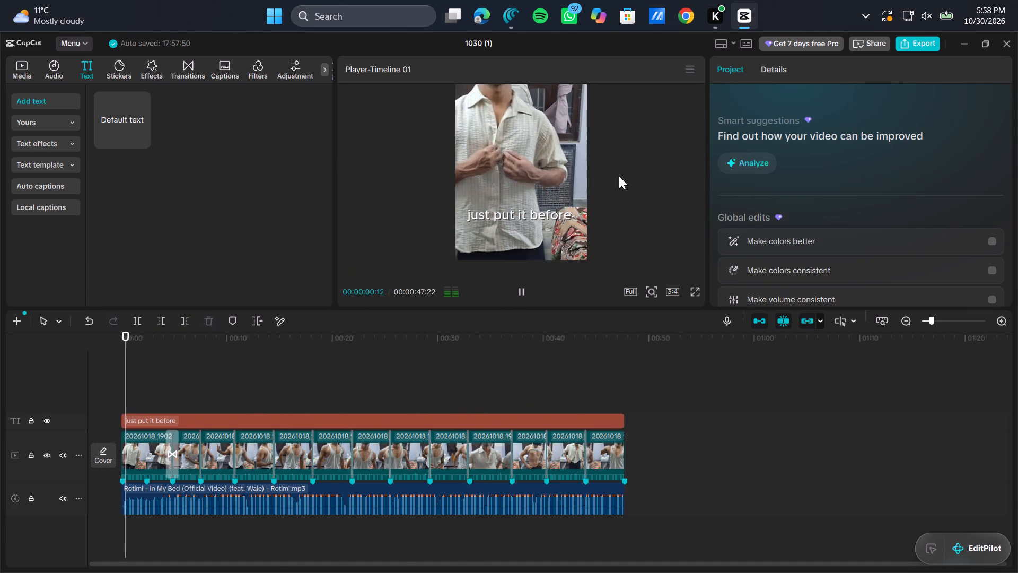
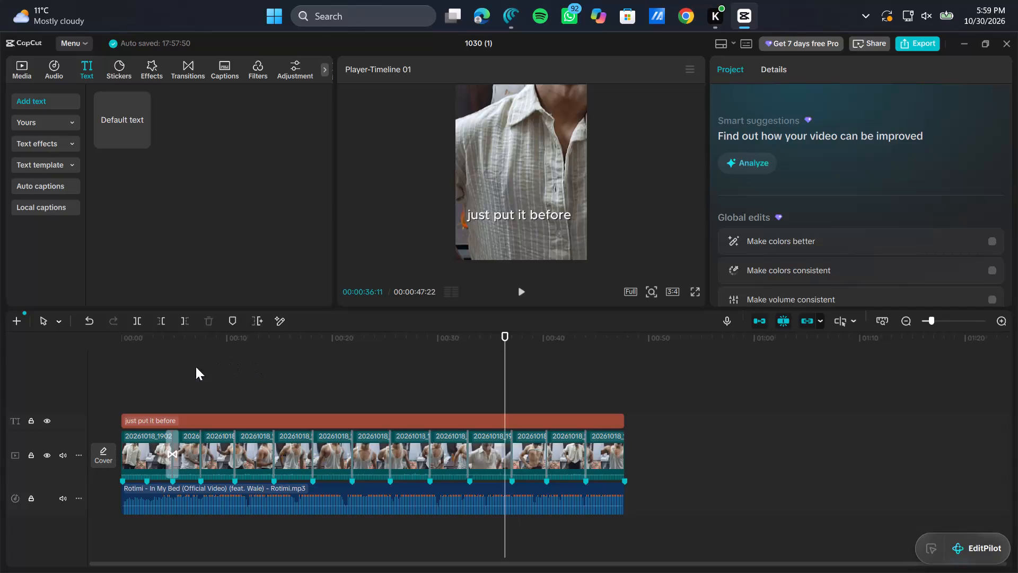
# Add the blue hushing-face emoji sticker from the trending stickers to the timeline at 00:00:36:11.
pyautogui.click(125, 67)
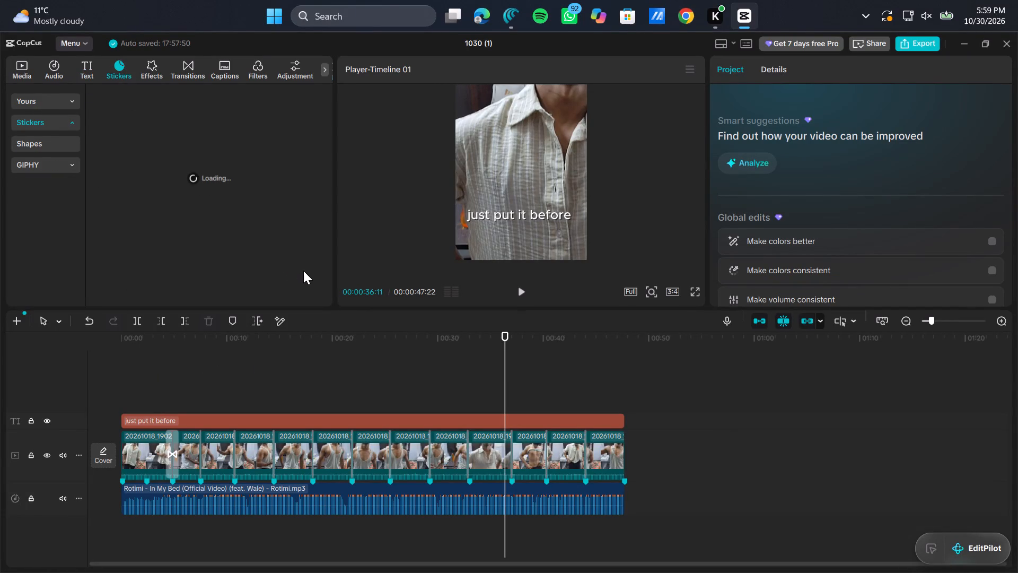
pyautogui.scroll(-1, 242, 238)
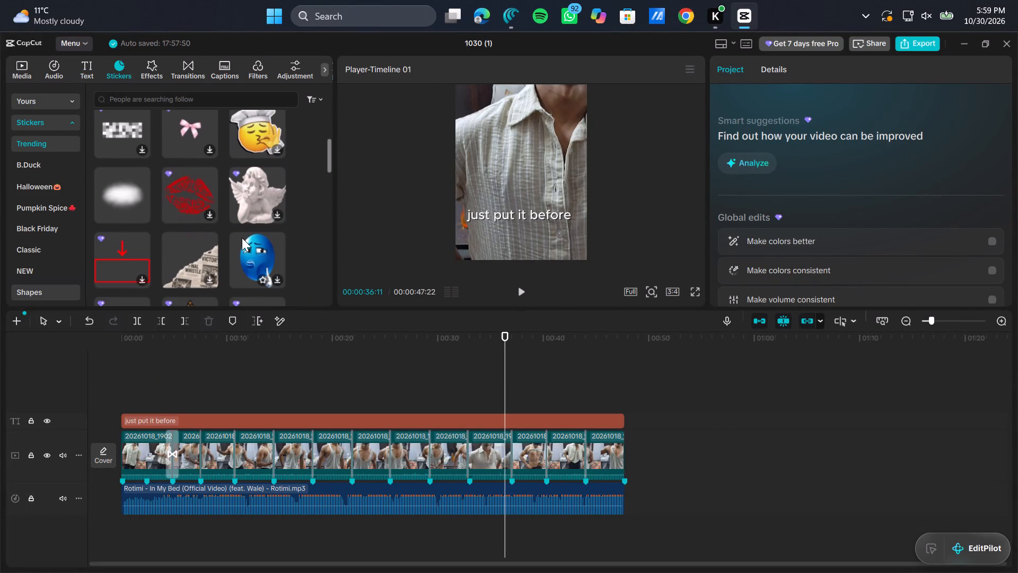
pyautogui.scroll(-2, 242, 238)
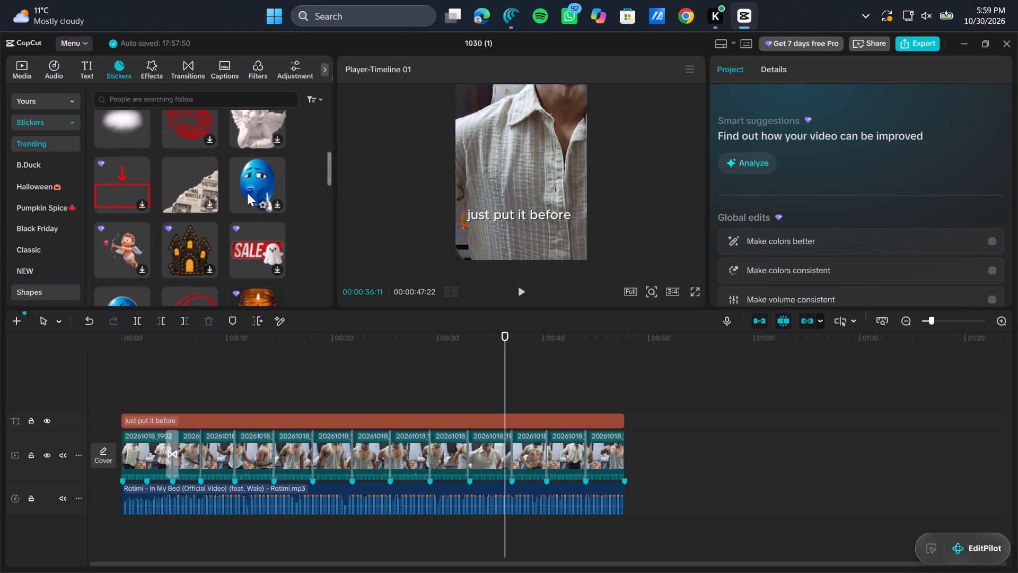
pyautogui.click(255, 187)
pyautogui.doubleClick(255, 187)
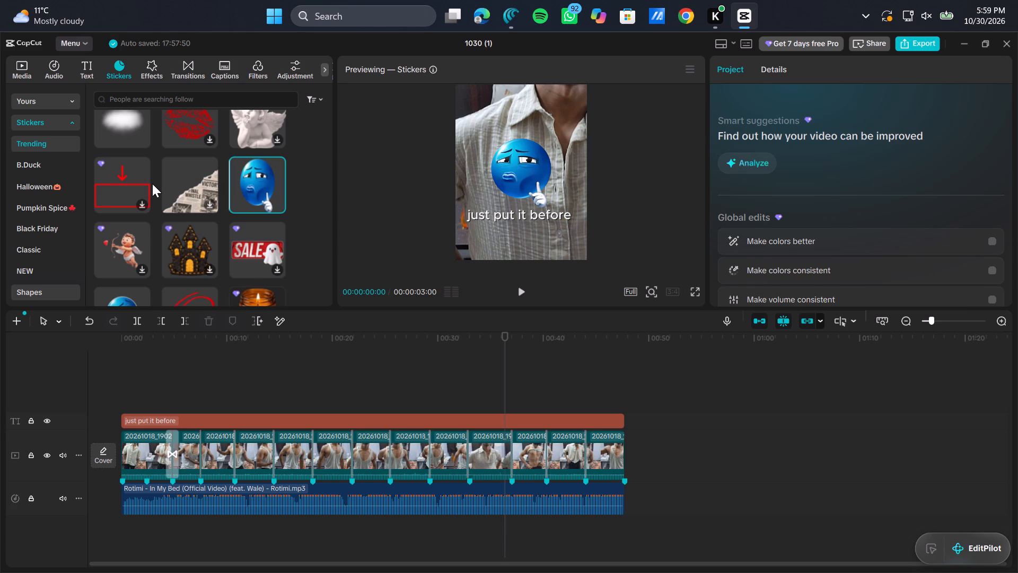
pyautogui.click(279, 206)
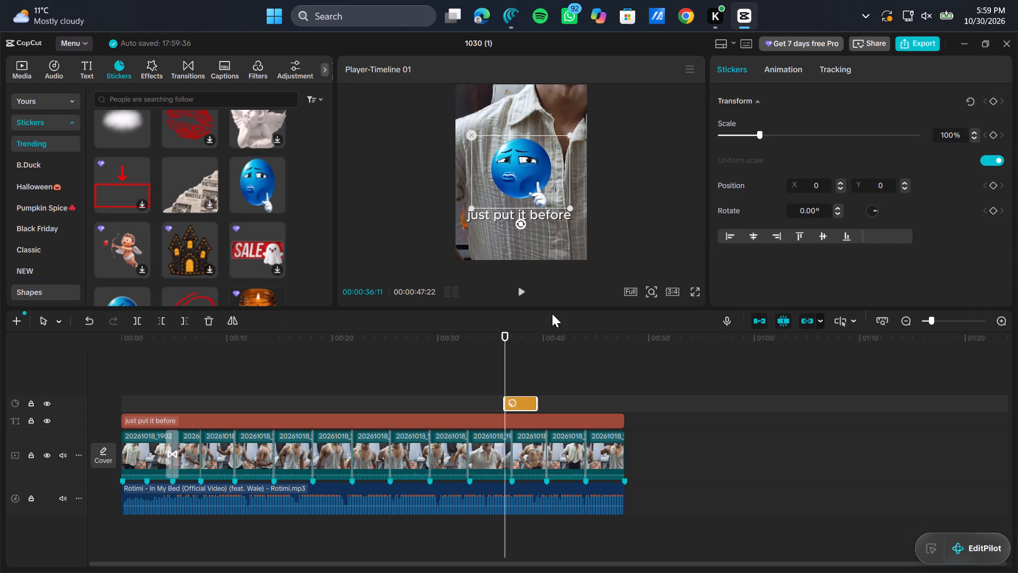
# Move the blue emoji sticker to the start of the timeline and extend it to the end of the video.
pyautogui.click(505, 396)
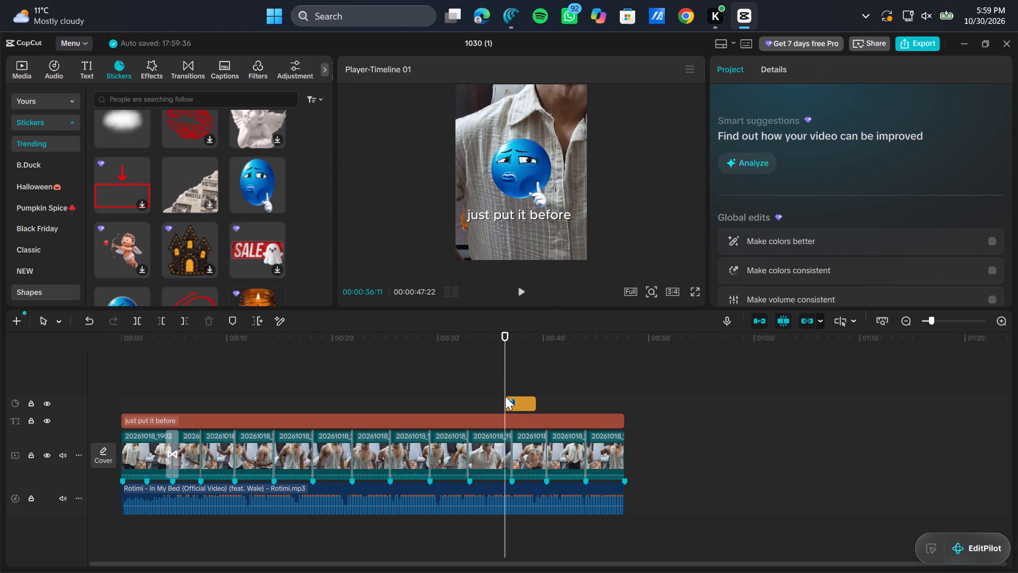
pyautogui.moveTo(522, 404); pyautogui.dragTo(256, 409)
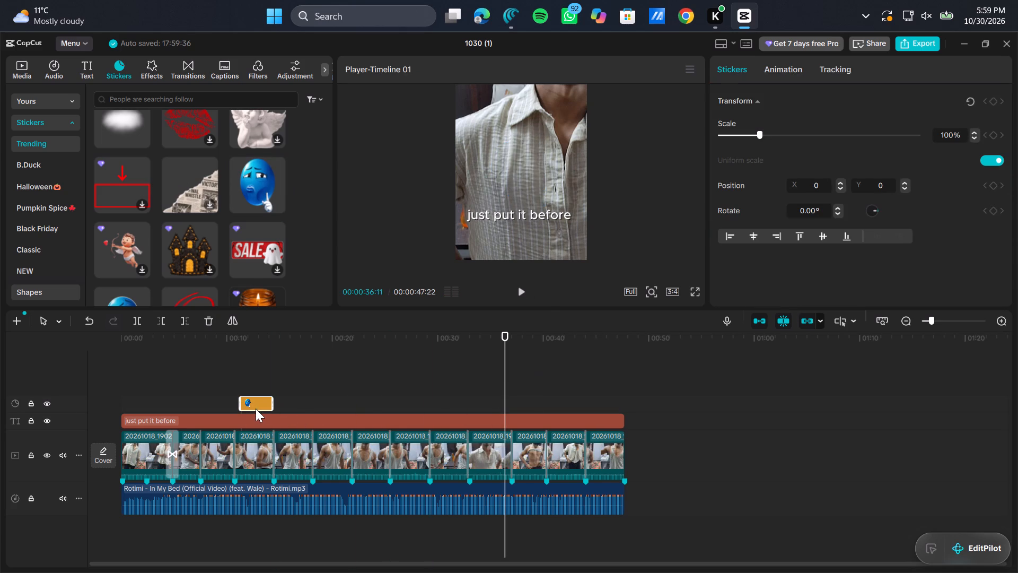
pyautogui.moveTo(264, 403); pyautogui.dragTo(169, 409)
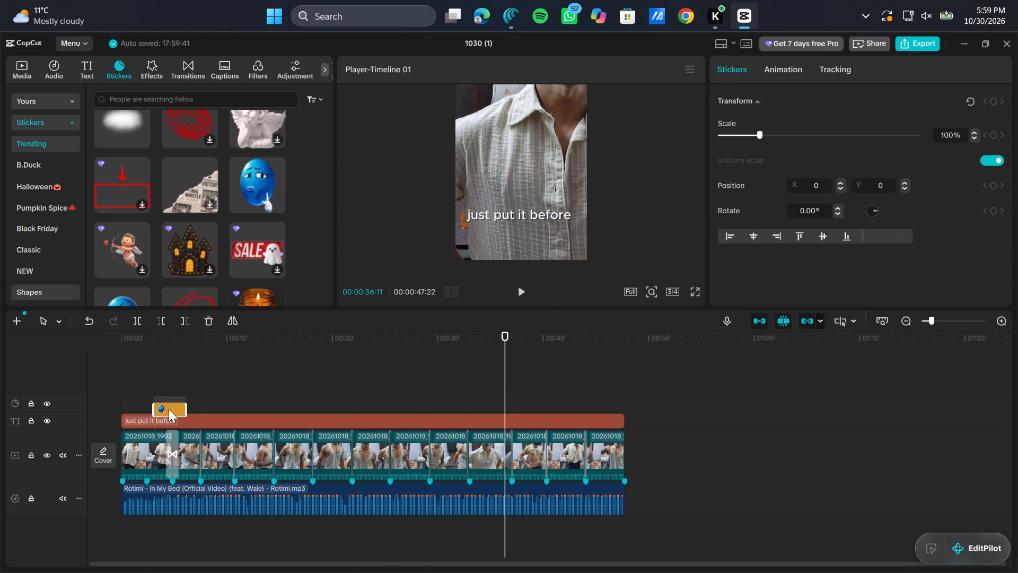
pyautogui.moveTo(169, 409); pyautogui.dragTo(139, 406)
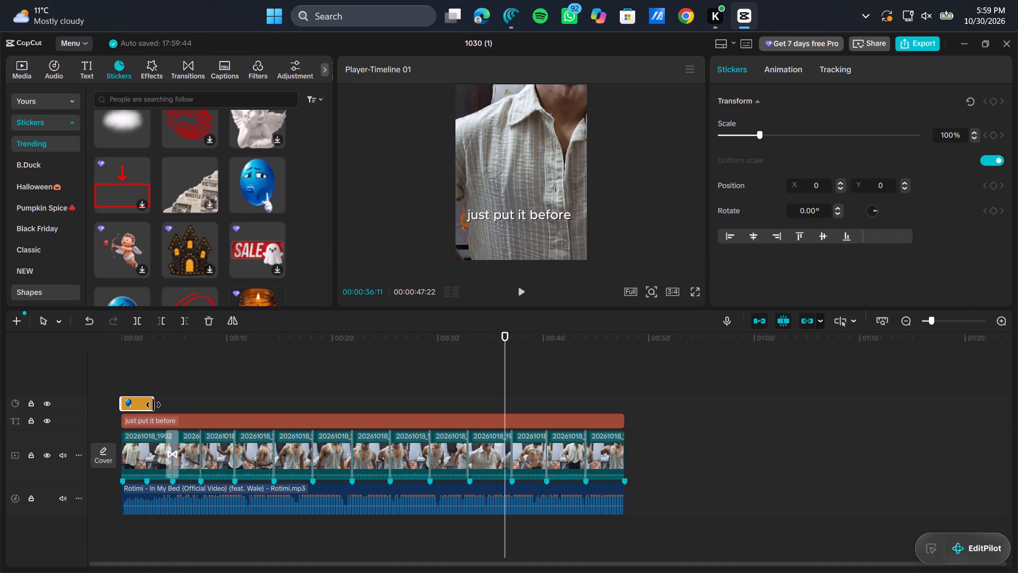
pyautogui.moveTo(154, 405); pyautogui.dragTo(602, 410)
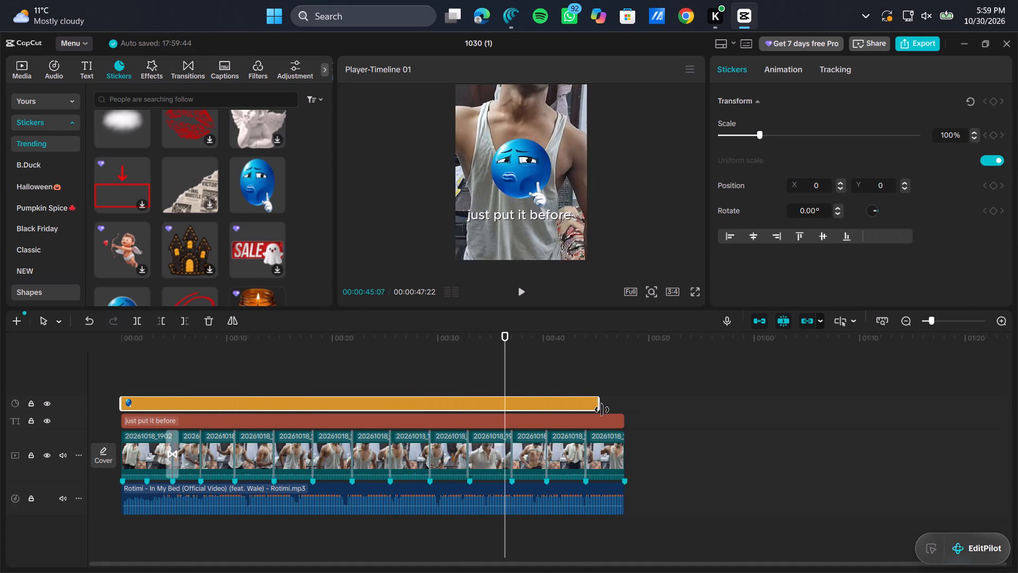
pyautogui.moveTo(602, 410); pyautogui.dragTo(621, 410)
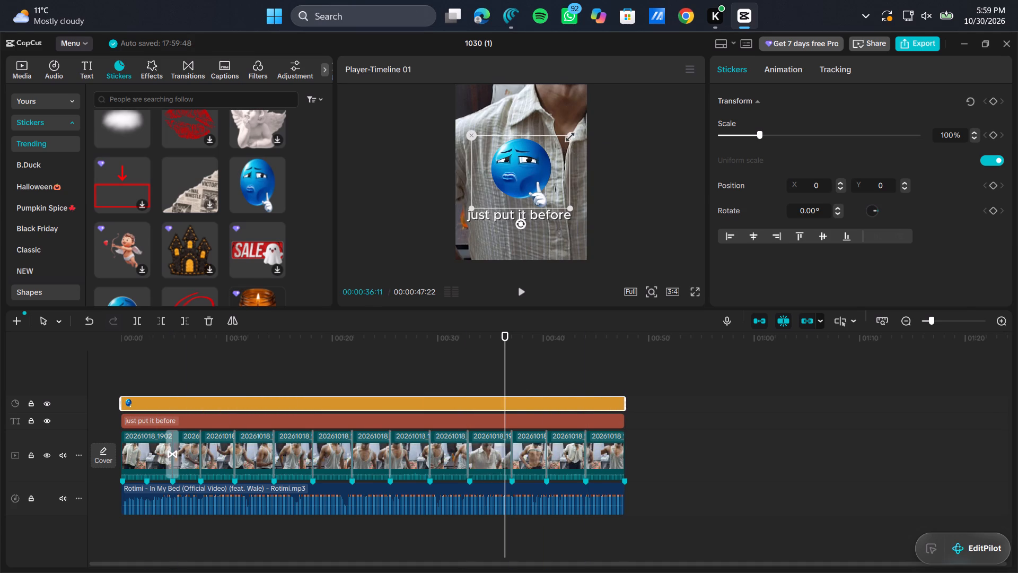
# Shrink the blue emoji sticker to 20% and place it centred just above the caption, at about X 0, Y -522.
pyautogui.moveTo(568, 135); pyautogui.dragTo(526, 174)
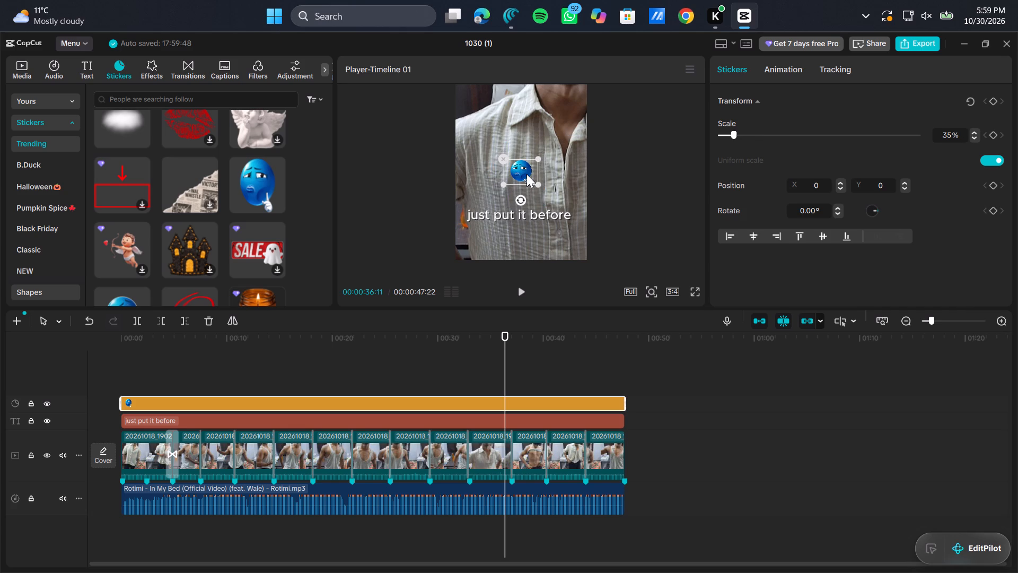
pyautogui.moveTo(536, 159); pyautogui.dragTo(531, 168)
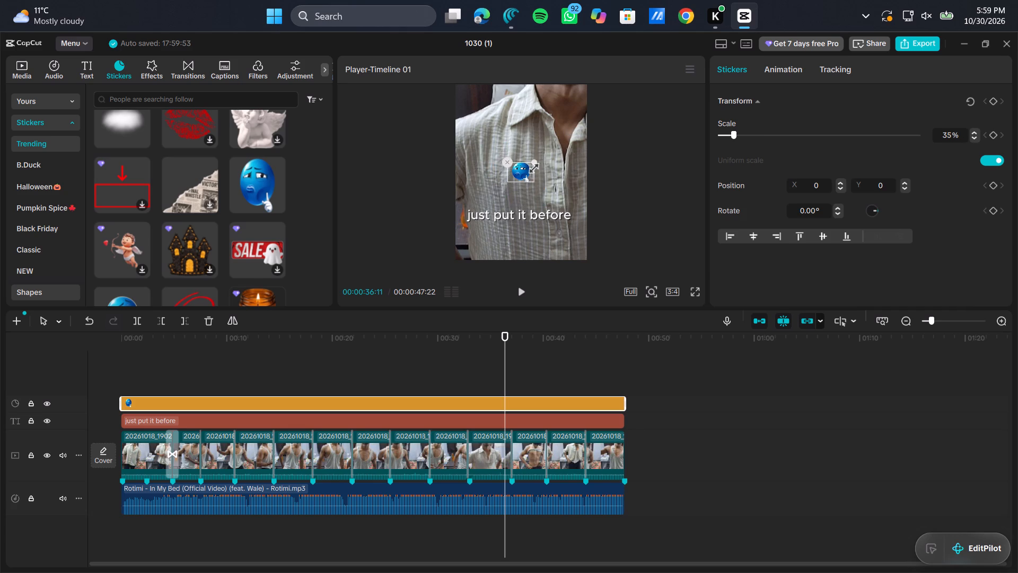
pyautogui.moveTo(531, 168); pyautogui.dragTo(529, 172)
pyautogui.moveTo(520, 172); pyautogui.dragTo(533, 192)
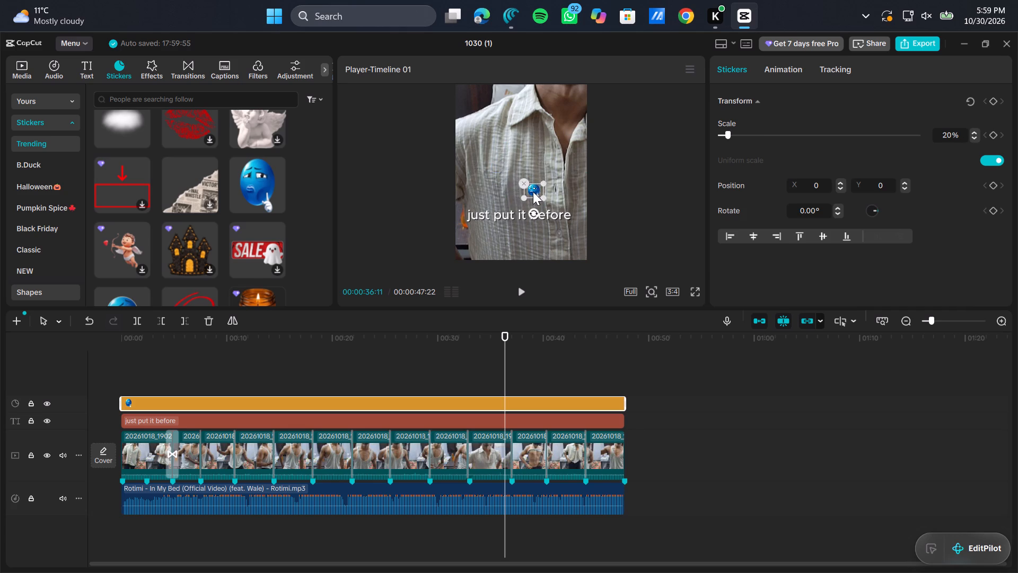
pyautogui.moveTo(533, 192); pyautogui.dragTo(523, 196)
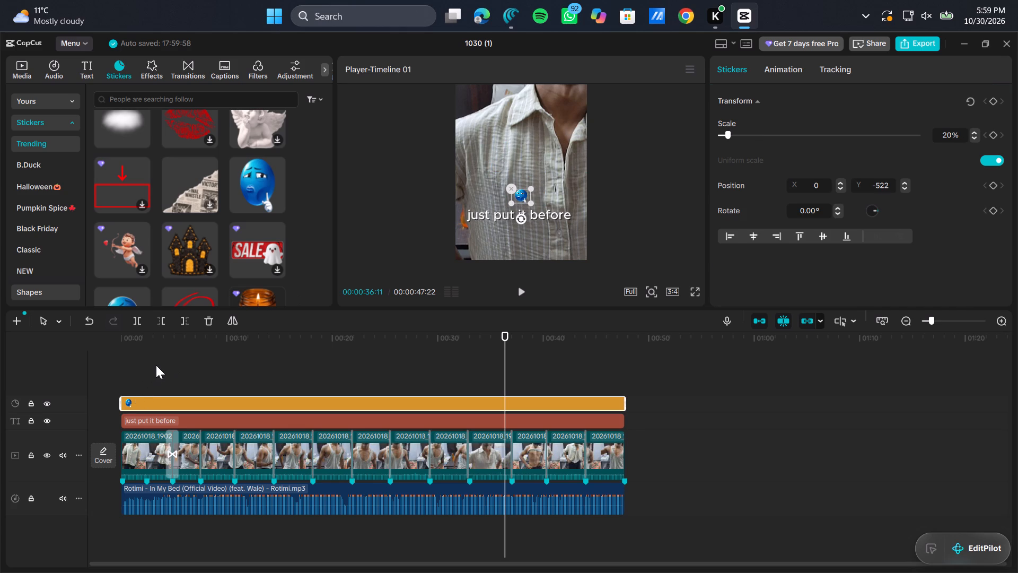
# Play the video from the start, pause at 00:00:05:26 and insert a freeze frame in the second clip there.
pyautogui.click(156, 365)
pyautogui.moveTo(156, 365); pyautogui.dragTo(118, 397)
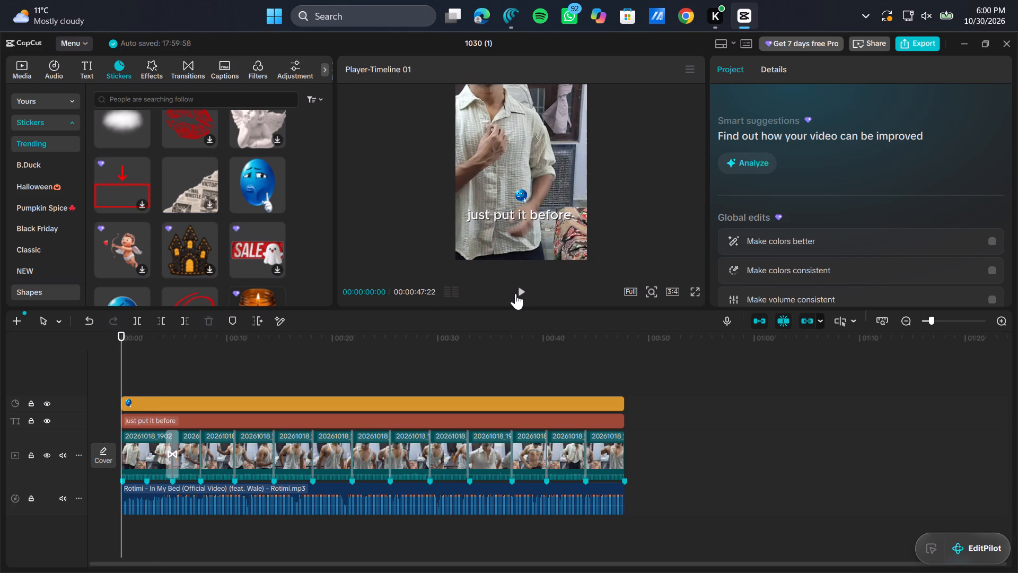
pyautogui.click(522, 290)
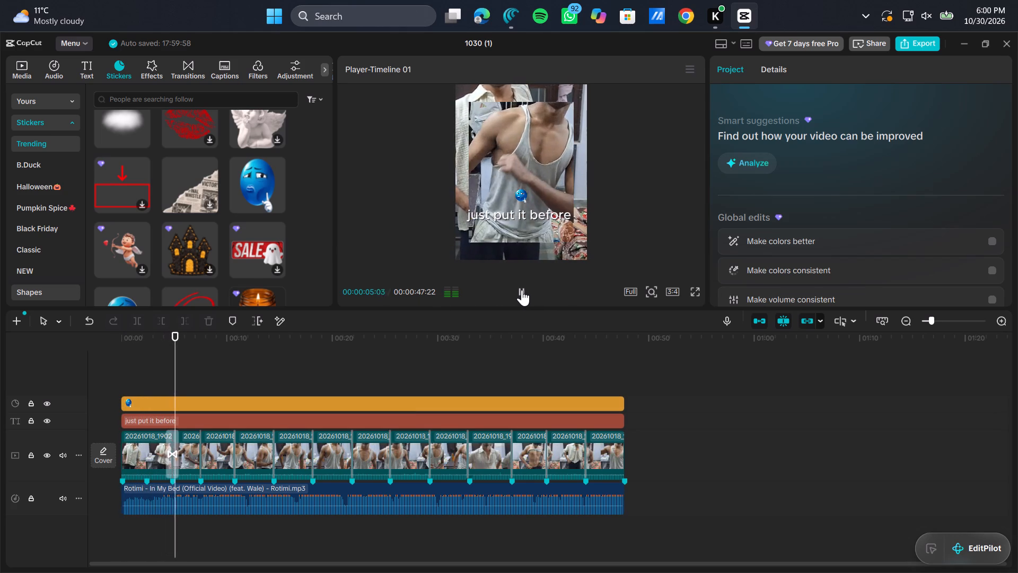
pyautogui.click(522, 290)
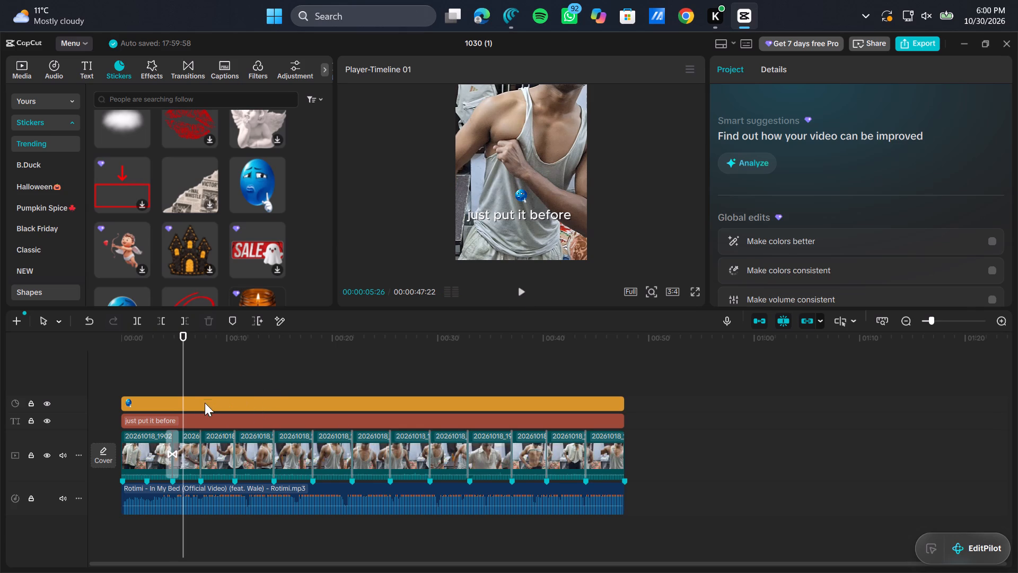
pyautogui.keyDown('ctrl'); pyautogui.scroll(11, 207, 472); pyautogui.keyUp('ctrl')
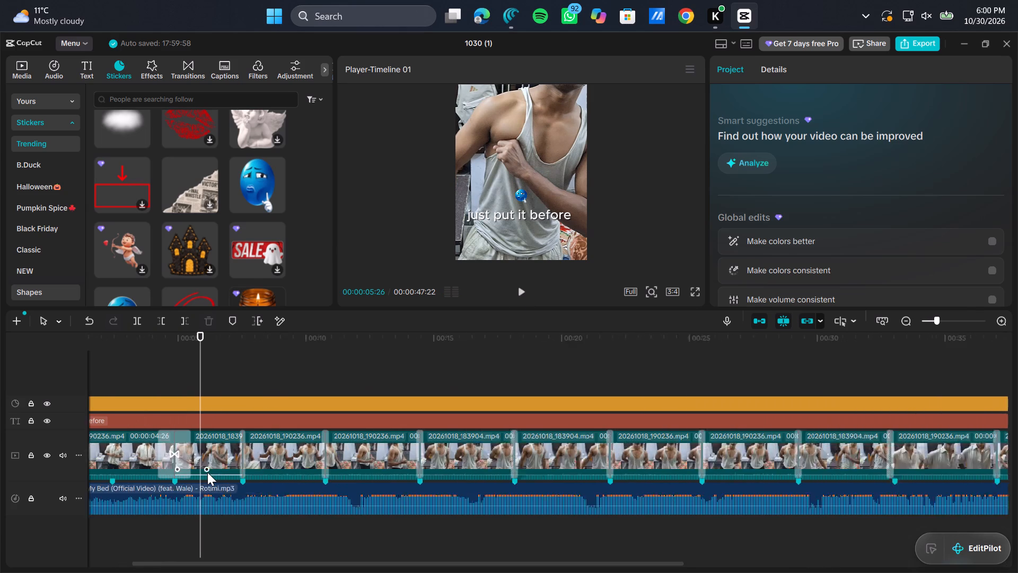
pyautogui.keyDown('ctrl'); pyautogui.scroll(3, 207, 472); pyautogui.keyUp('ctrl')
pyautogui.click(230, 446)
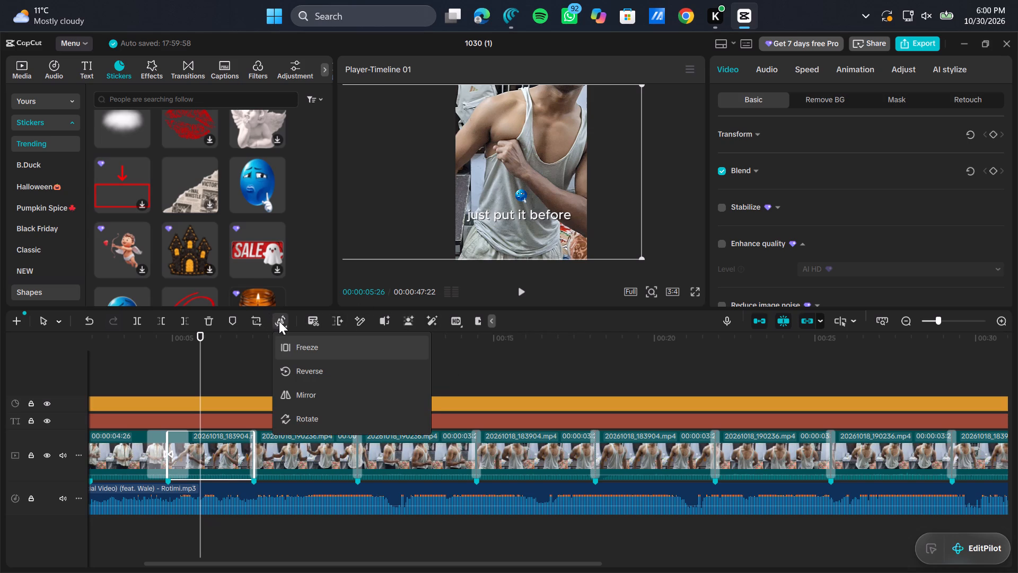
pyautogui.click(308, 342)
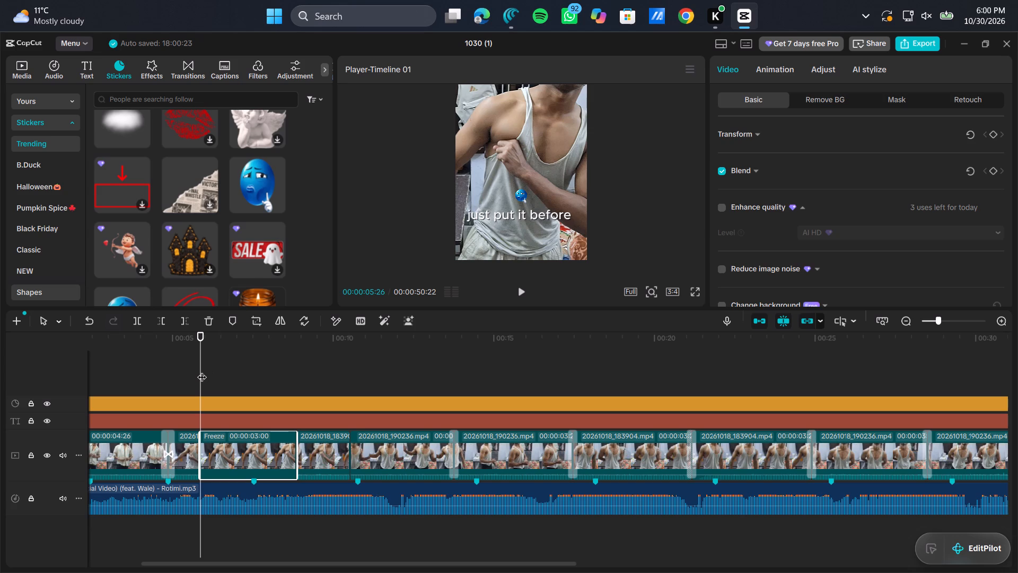
# Shorten the freeze frame clip by trimming its end back to the next beat marker.
pyautogui.moveTo(202, 370); pyautogui.dragTo(190, 370)
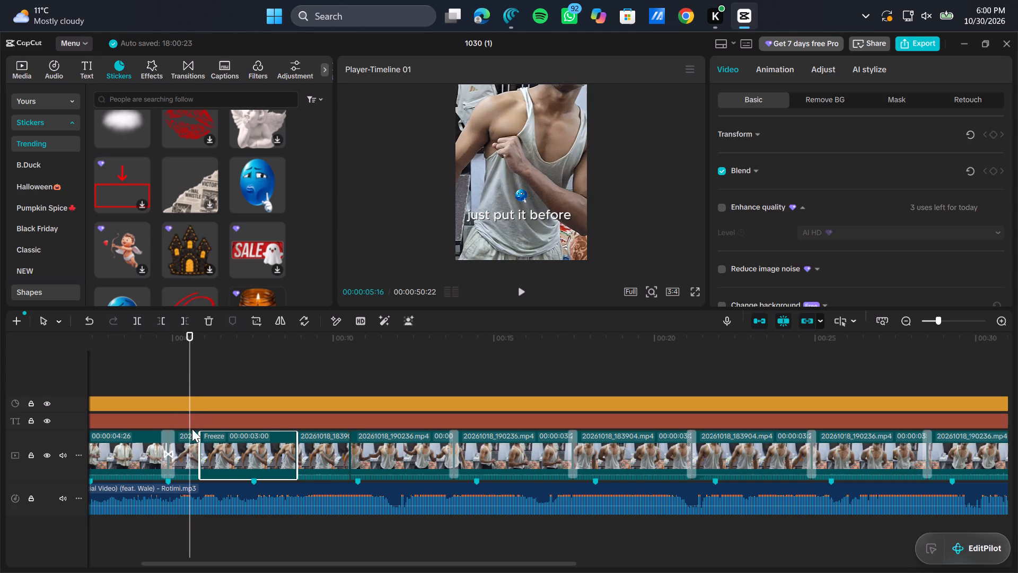
pyautogui.moveTo(190, 373); pyautogui.dragTo(213, 392)
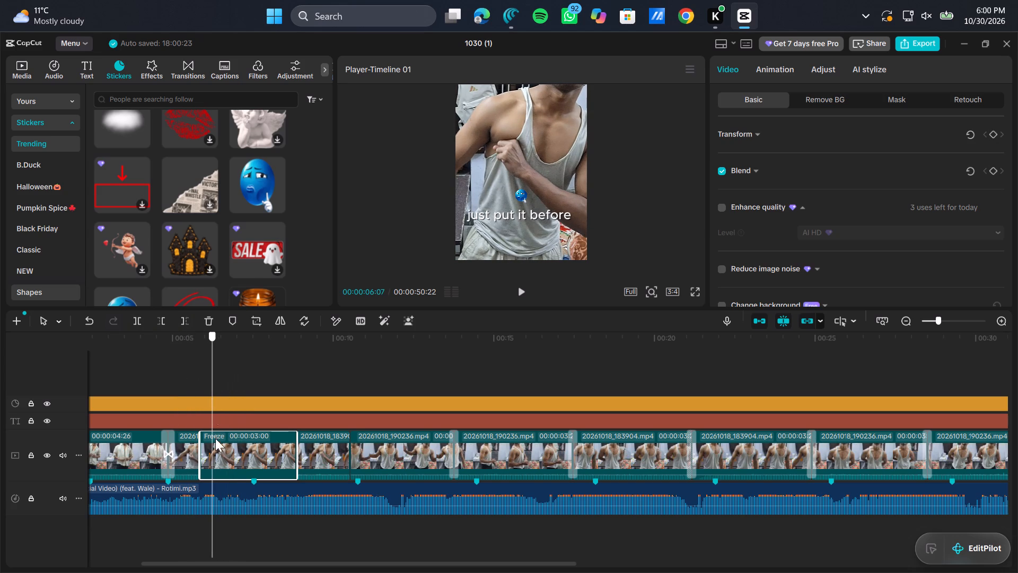
pyautogui.click(223, 457)
pyautogui.moveTo(295, 446); pyautogui.dragTo(254, 461)
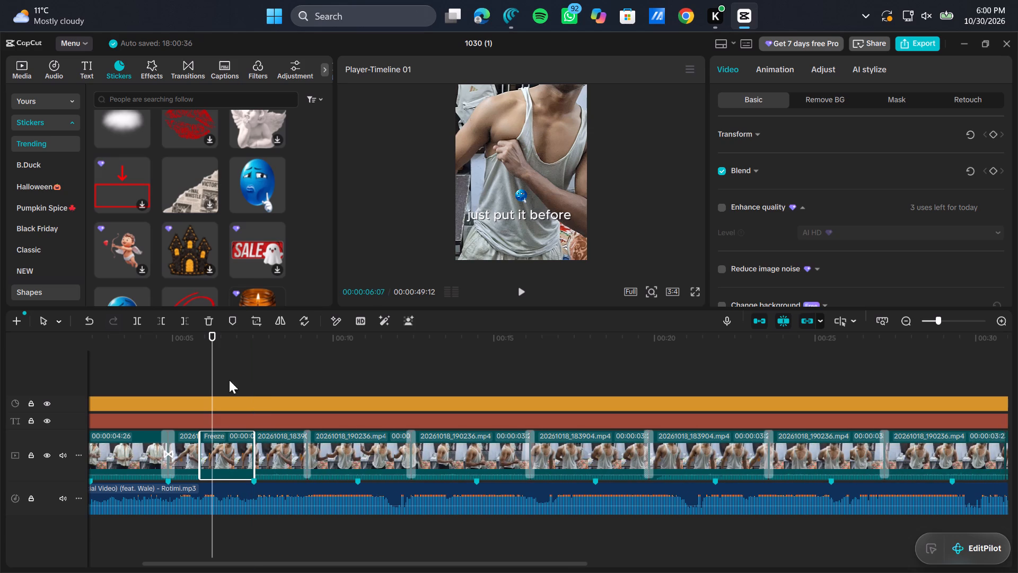
# Search the video effects for "black & white" and preview Somber BW, Basic Mono and Black Flash 2.
pyautogui.click(152, 71)
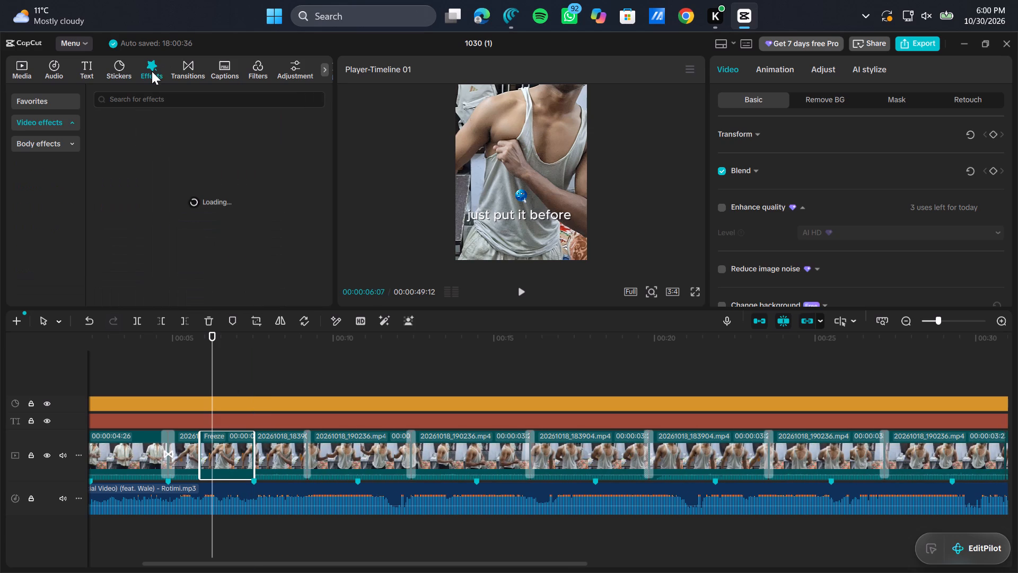
pyautogui.click(195, 101)
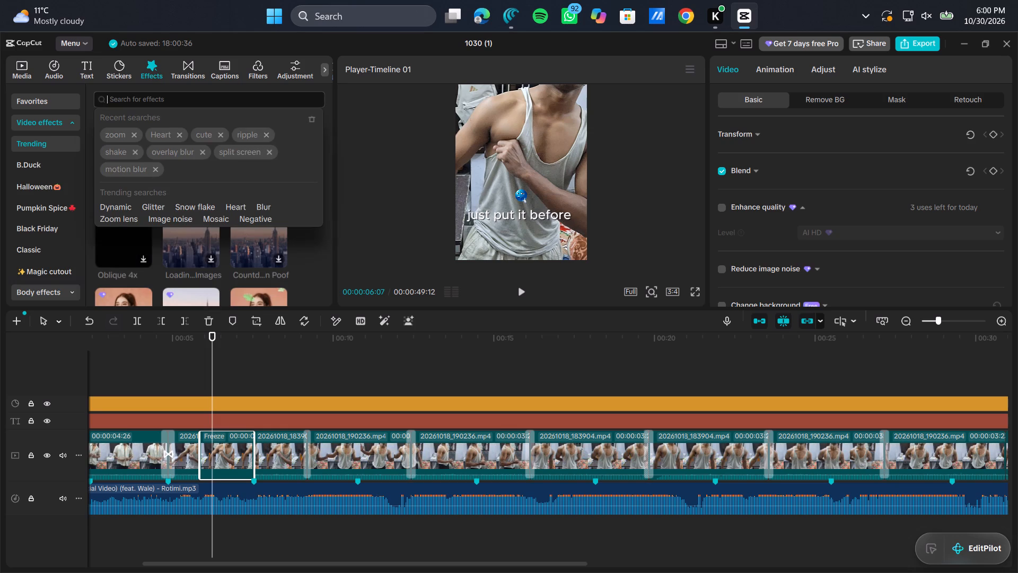
pyautogui.write('black')
pyautogui.press('space')
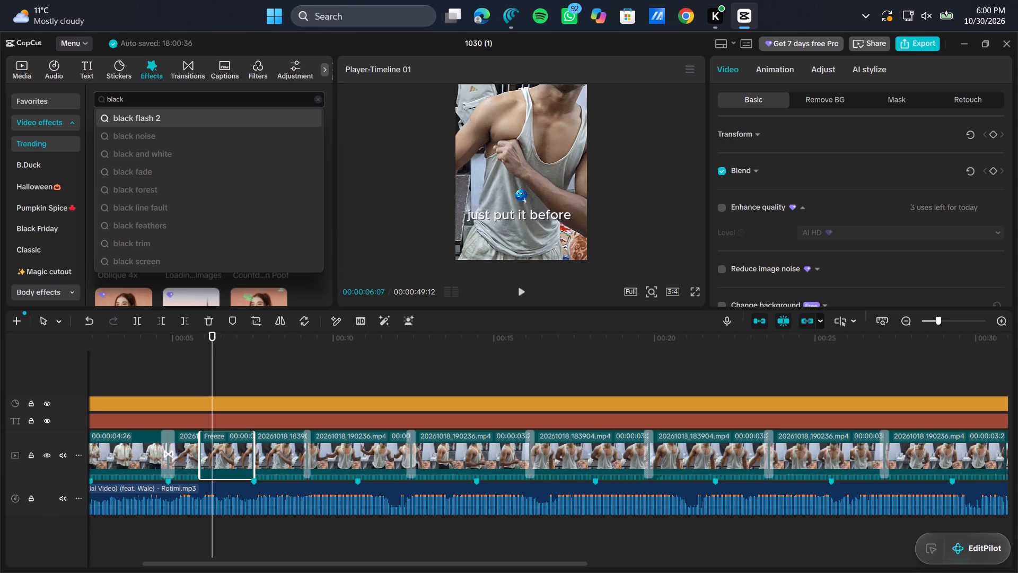
pyautogui.hotkey('shift', '&')
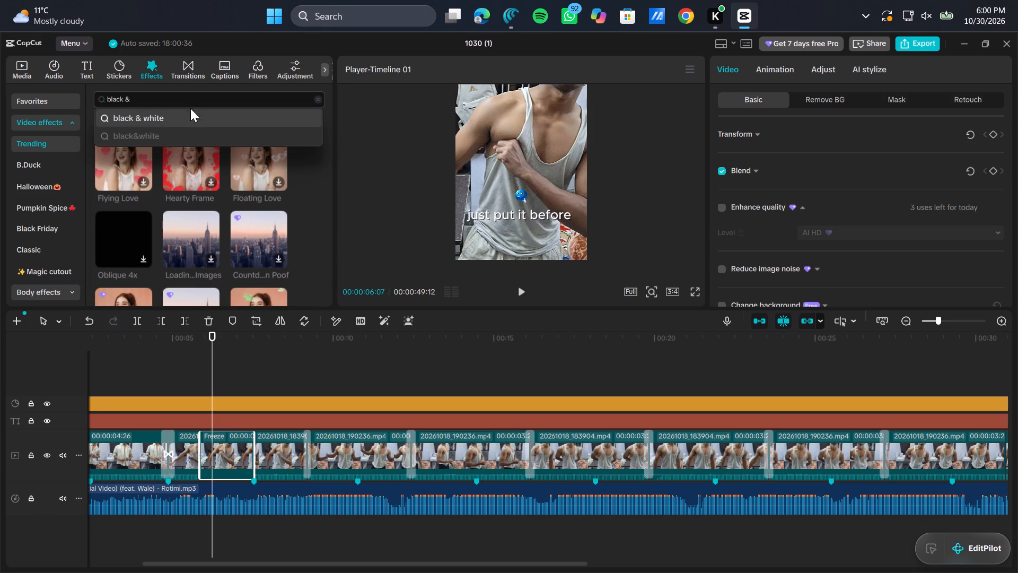
pyautogui.click(170, 117)
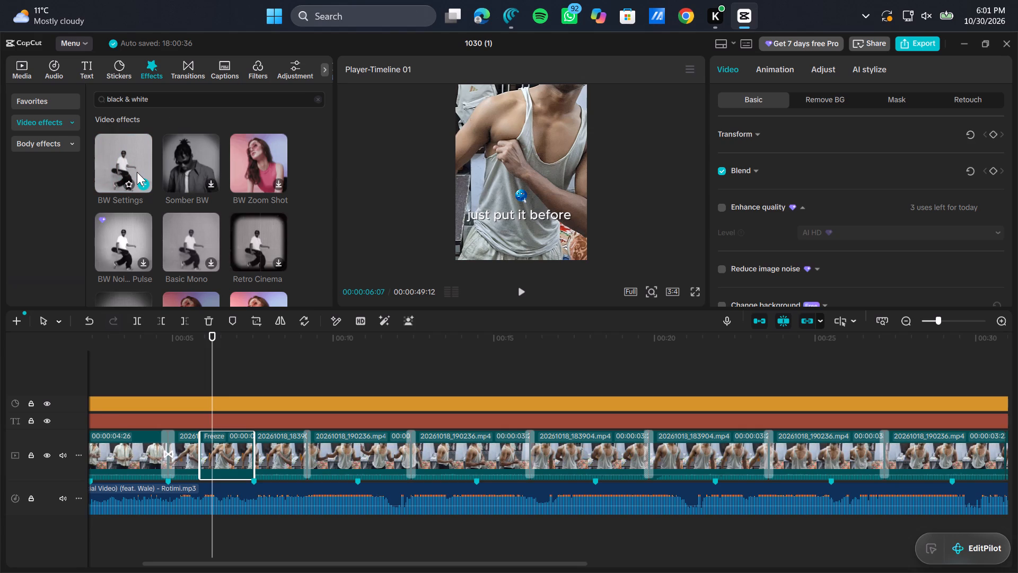
pyautogui.doubleClick(194, 161)
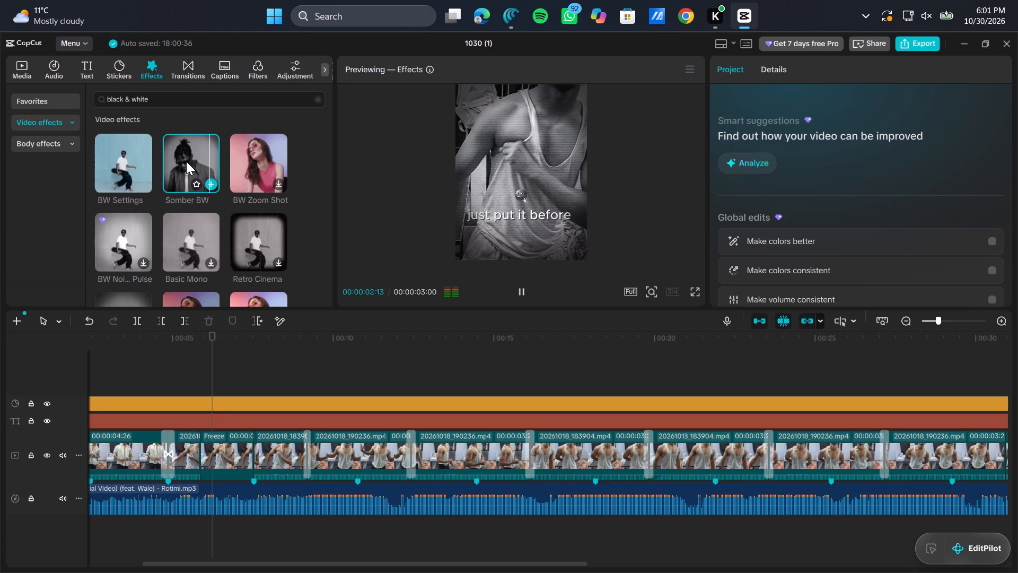
pyautogui.scroll(1, 172, 157)
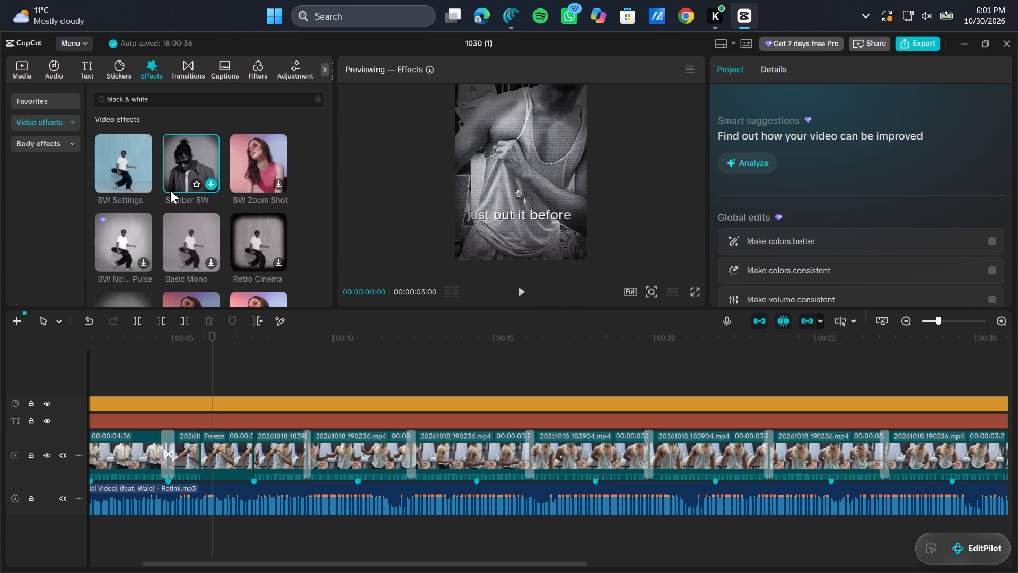
pyautogui.scroll(1, 170, 190)
pyautogui.scroll(-1, 183, 231)
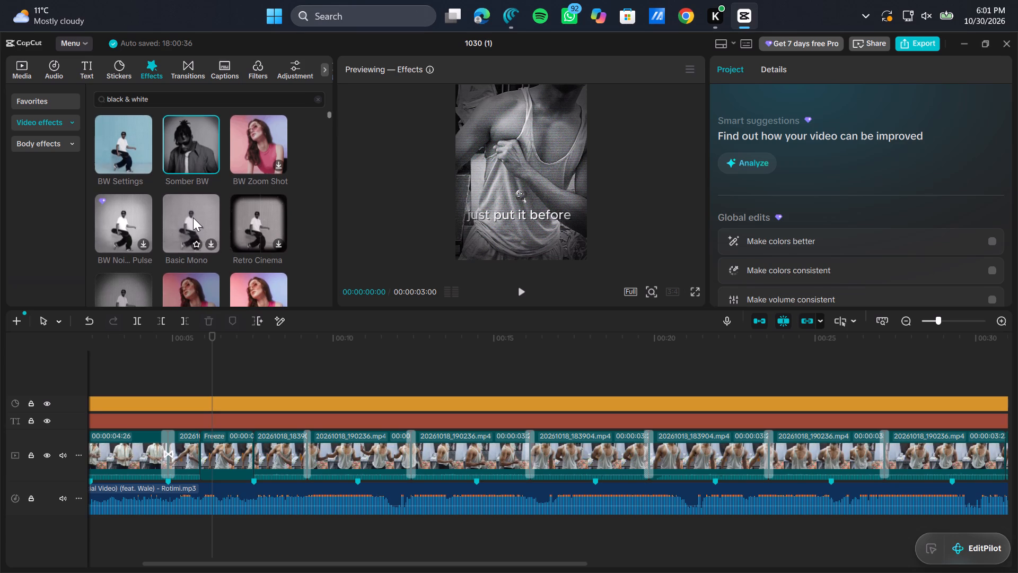
pyautogui.doubleClick(193, 218)
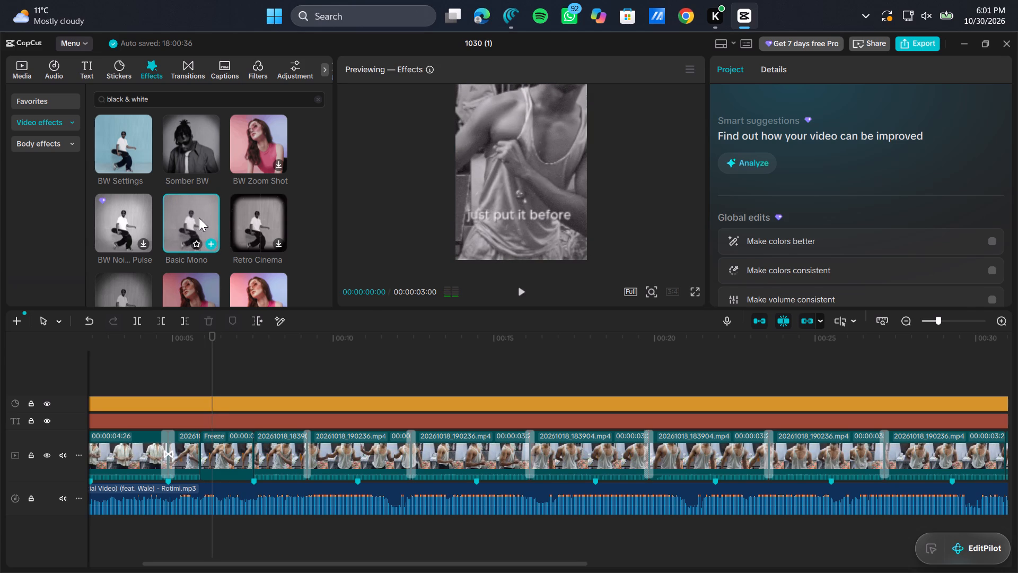
pyautogui.scroll(-1, 225, 221)
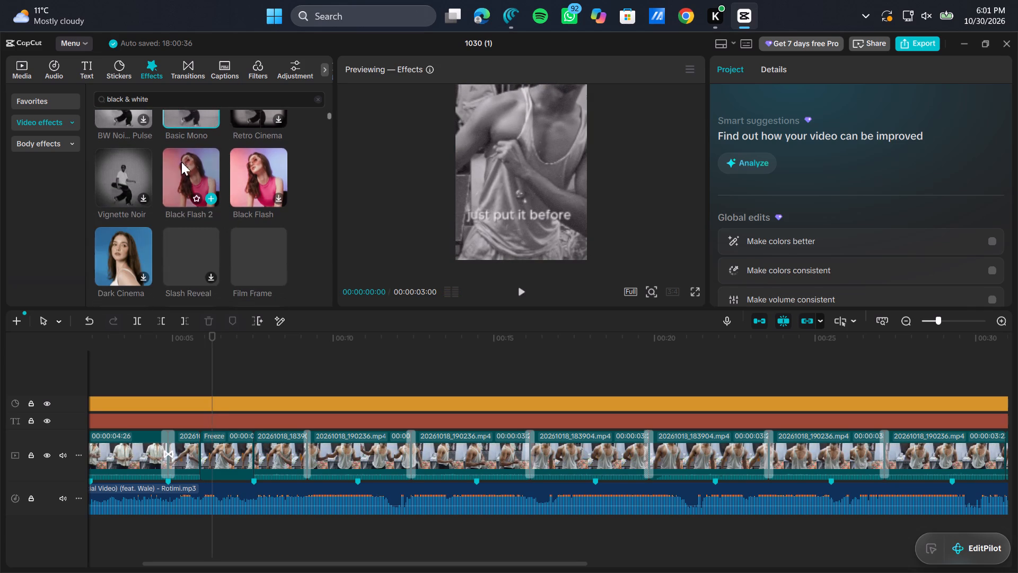
pyautogui.doubleClick(183, 177)
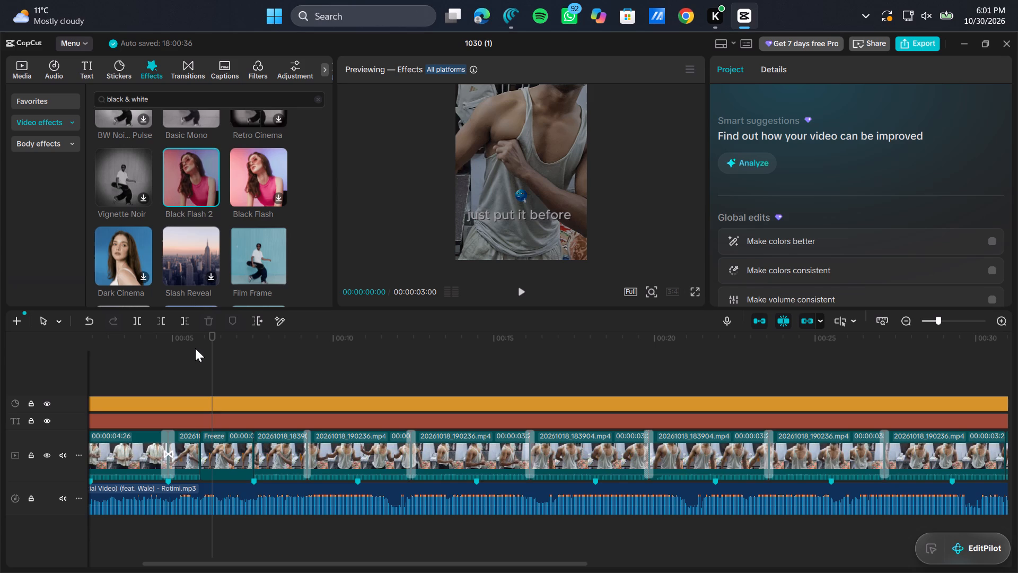
# Move the playhead to 00:00:05:26, select the freeze frame clip and set its Temp, Tint and Saturation to -50.
pyautogui.doubleClick(210, 358)
pyautogui.moveTo(210, 358); pyautogui.dragTo(204, 368)
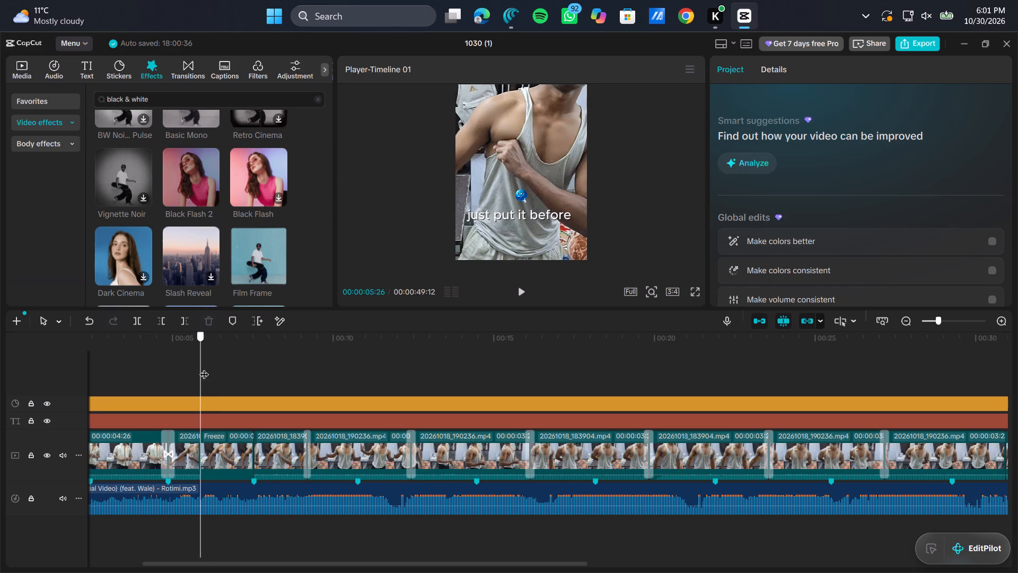
pyautogui.moveTo(204, 368); pyautogui.dragTo(203, 368)
pyautogui.click(241, 451)
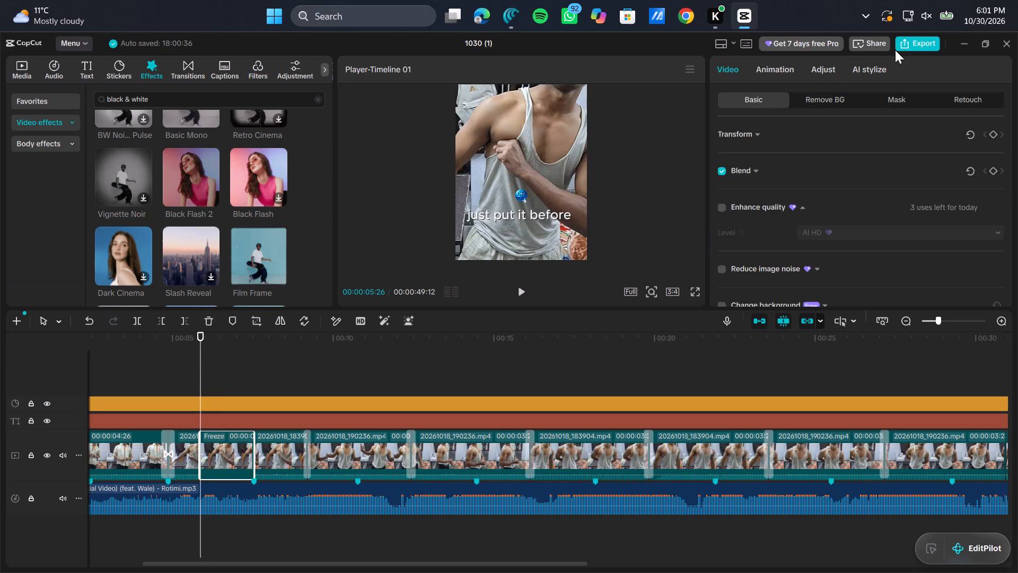
pyautogui.click(826, 71)
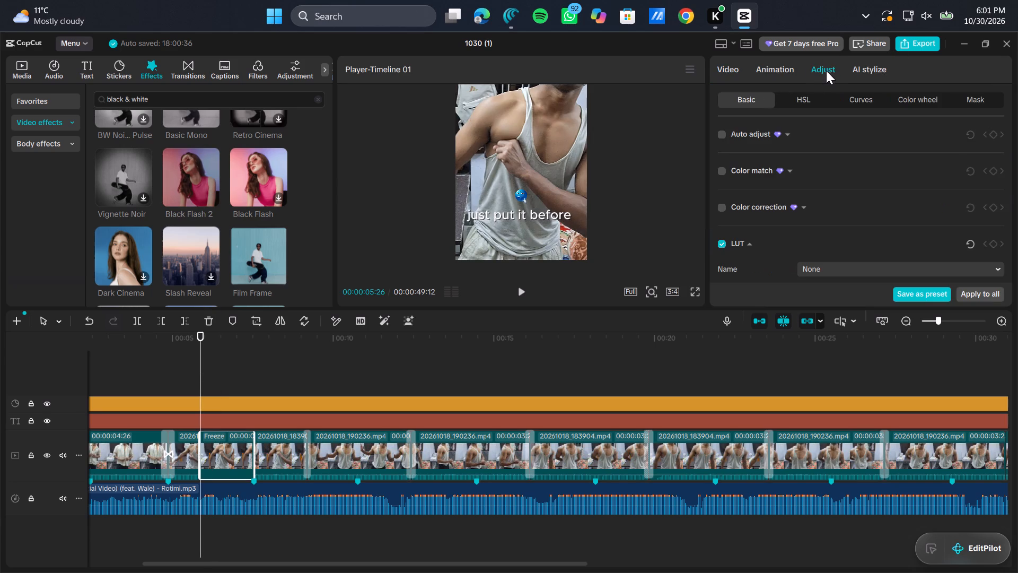
pyautogui.scroll(-1, 814, 202)
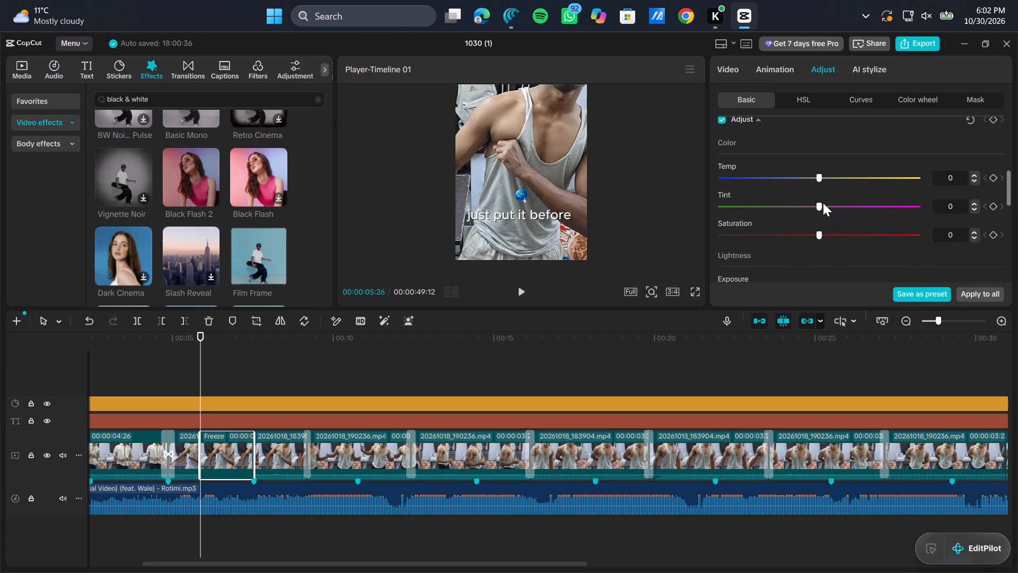
pyautogui.scroll(1, 819, 231)
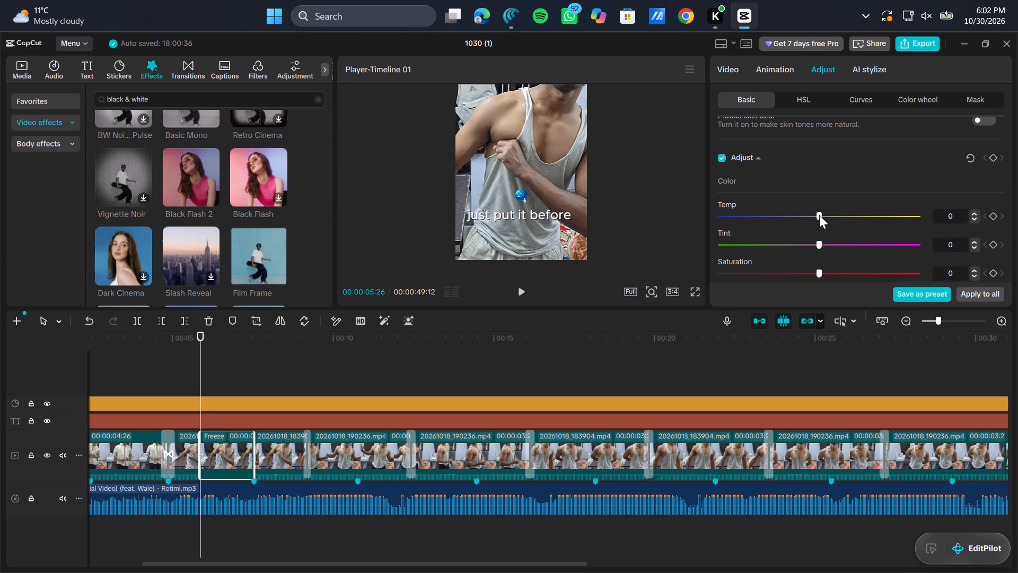
pyautogui.moveTo(819, 216); pyautogui.dragTo(709, 225)
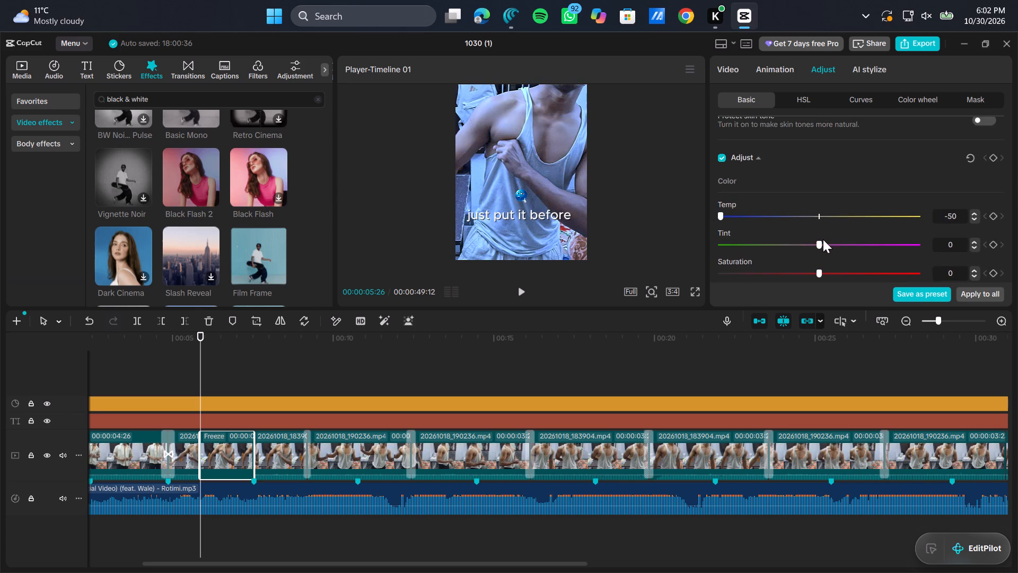
pyautogui.moveTo(822, 246); pyautogui.dragTo(597, 269)
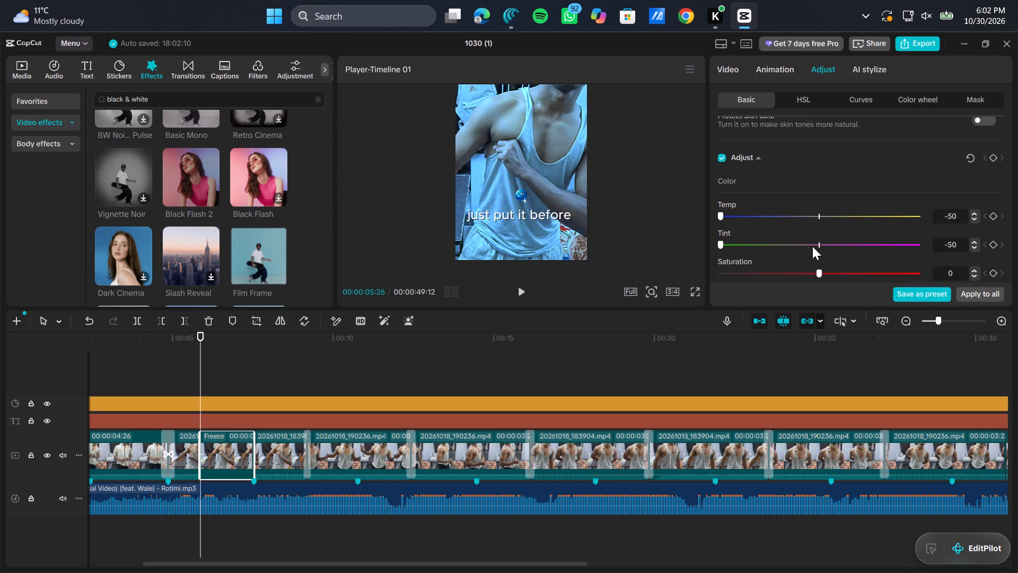
pyautogui.moveTo(821, 275); pyautogui.dragTo(700, 281)
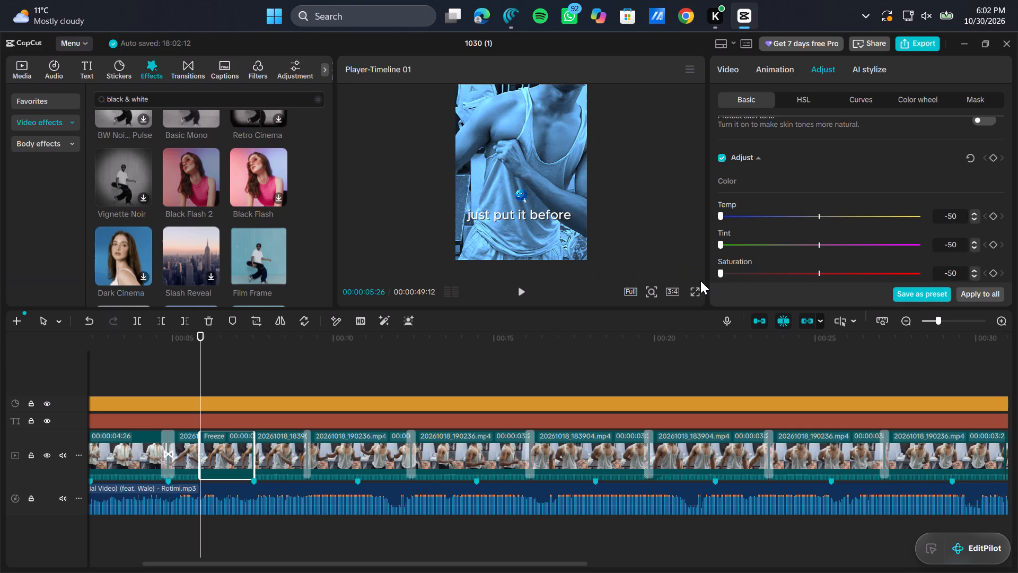
# Bring the freeze frame clip's Tint and Temp back to 0.
pyautogui.moveTo(723, 245); pyautogui.dragTo(797, 245)
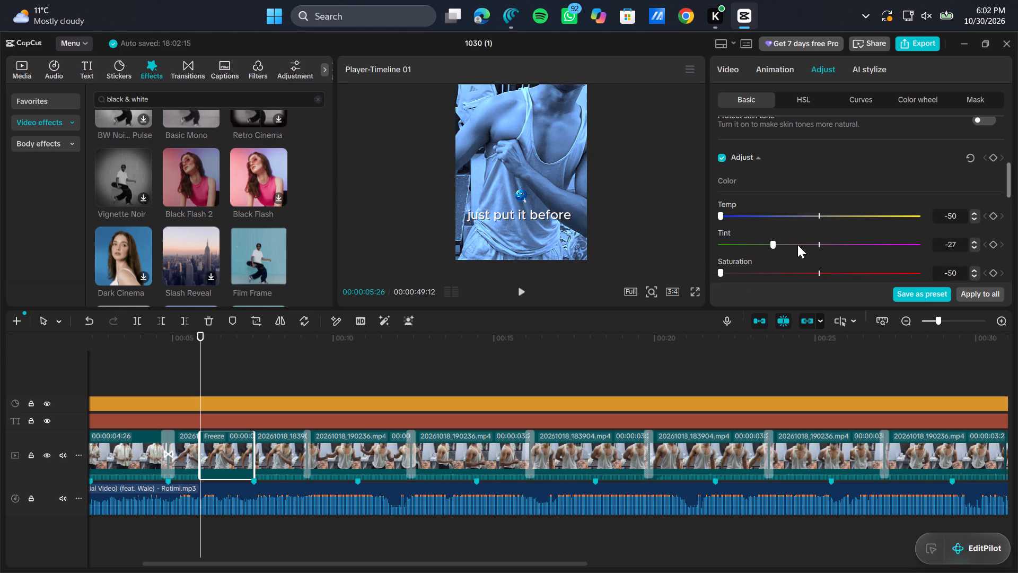
pyautogui.moveTo(797, 245); pyautogui.dragTo(822, 243)
pyautogui.moveTo(717, 215); pyautogui.dragTo(718, 207)
pyautogui.moveTo(718, 207); pyautogui.dragTo(757, 207)
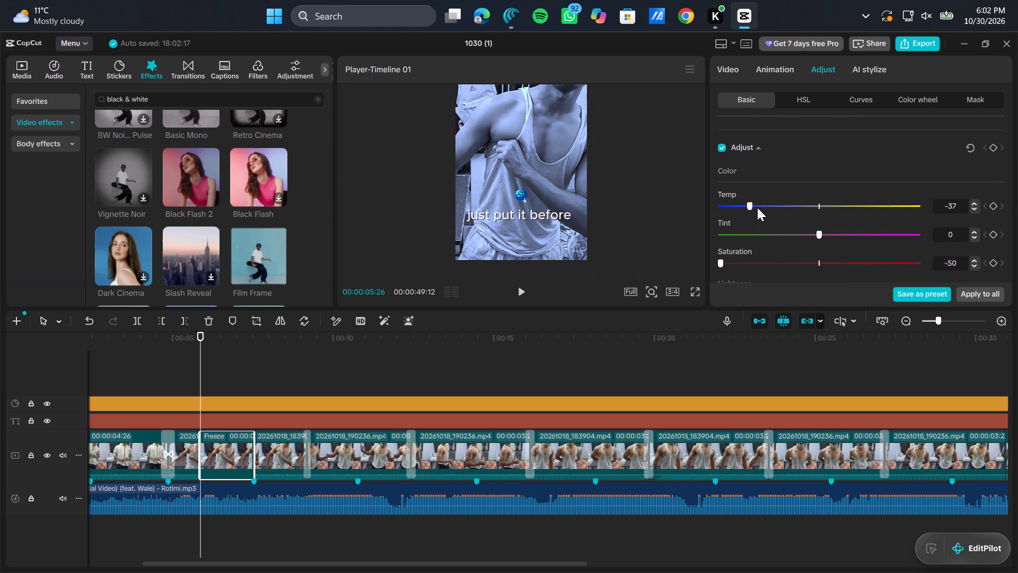
pyautogui.moveTo(757, 207); pyautogui.dragTo(821, 207)
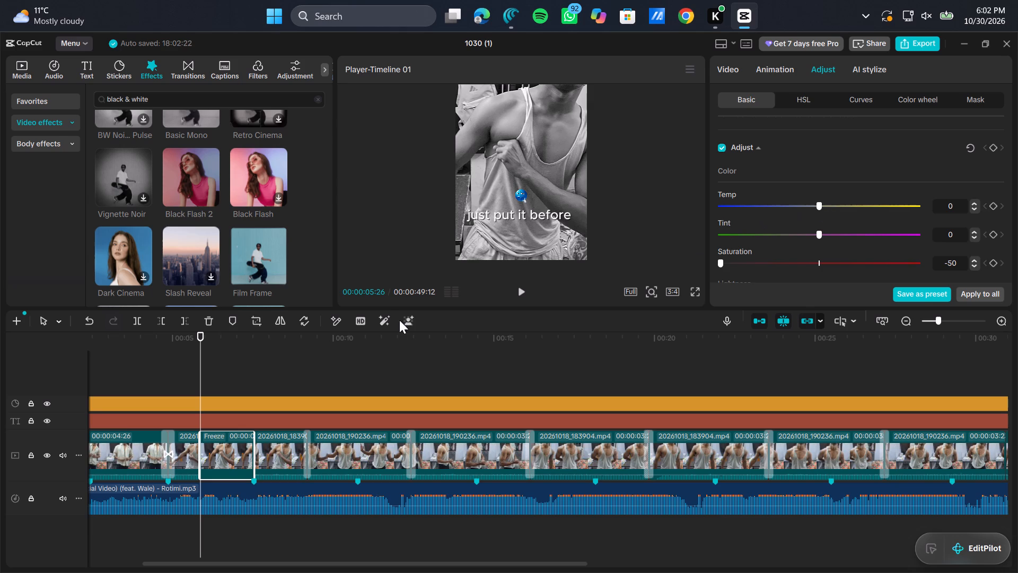
# Add the Black Flash 2 effect at the playhead and trim its end to match the end of the freeze frame.
pyautogui.click(207, 197)
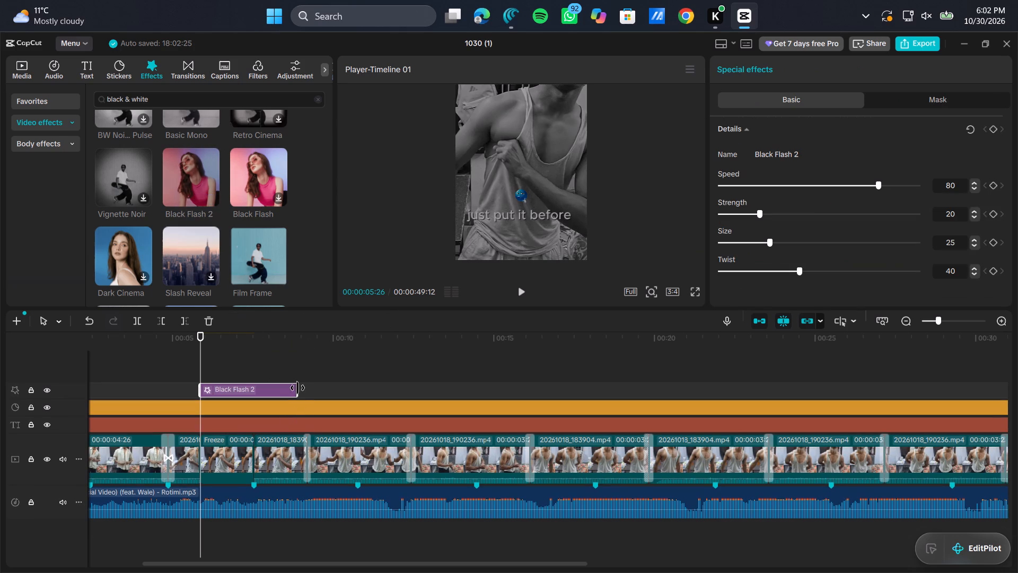
pyautogui.moveTo(296, 389); pyautogui.dragTo(251, 396)
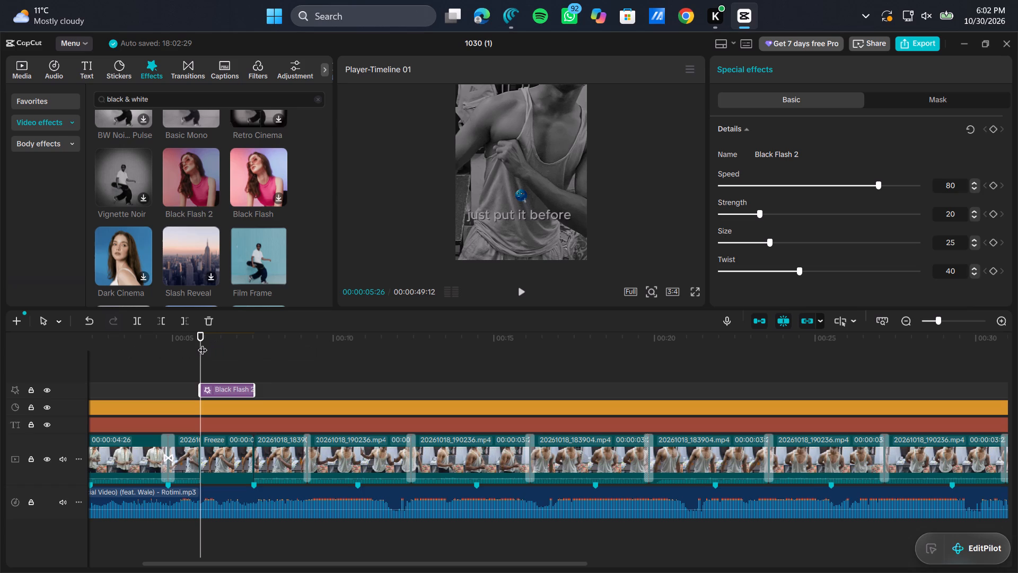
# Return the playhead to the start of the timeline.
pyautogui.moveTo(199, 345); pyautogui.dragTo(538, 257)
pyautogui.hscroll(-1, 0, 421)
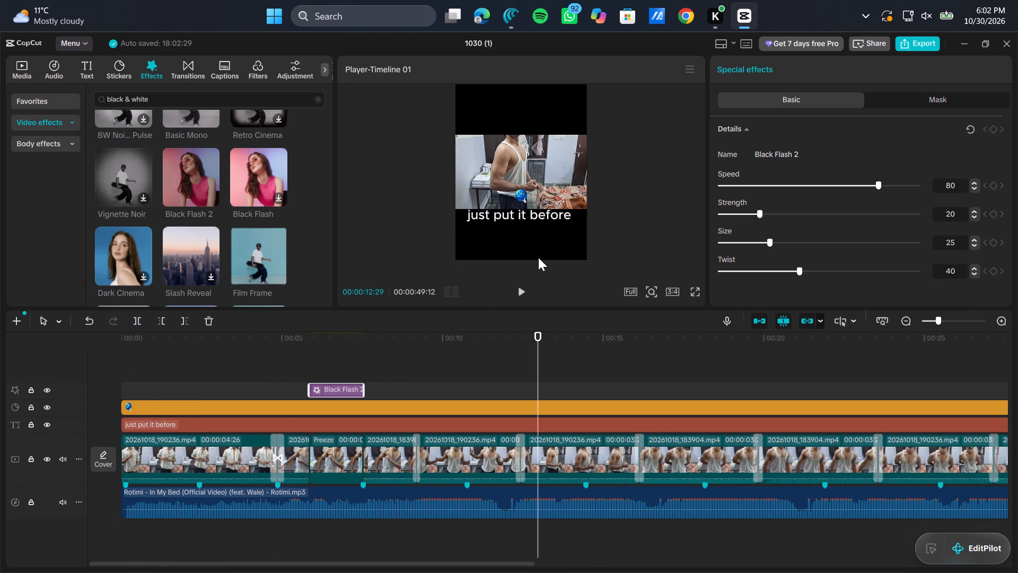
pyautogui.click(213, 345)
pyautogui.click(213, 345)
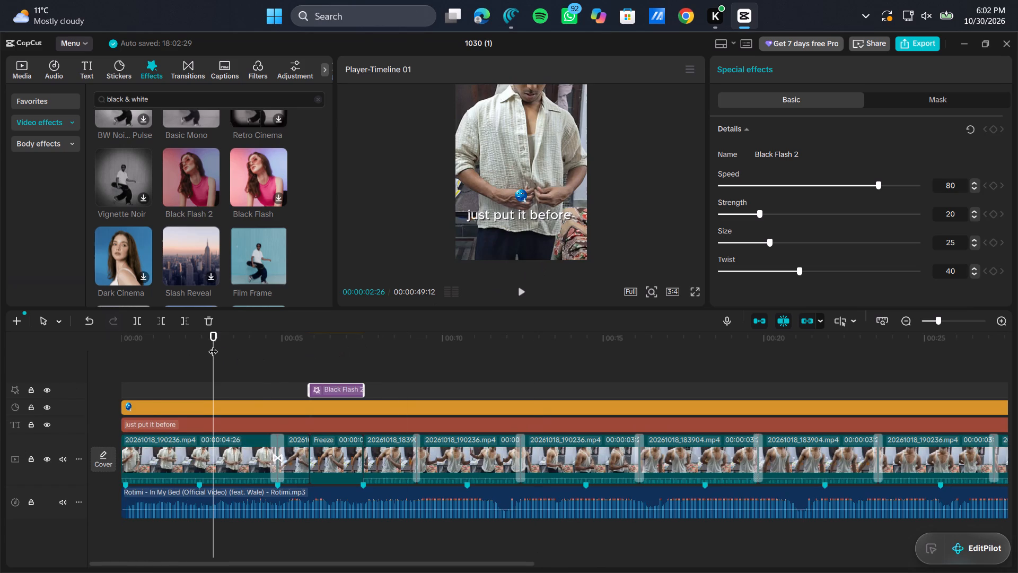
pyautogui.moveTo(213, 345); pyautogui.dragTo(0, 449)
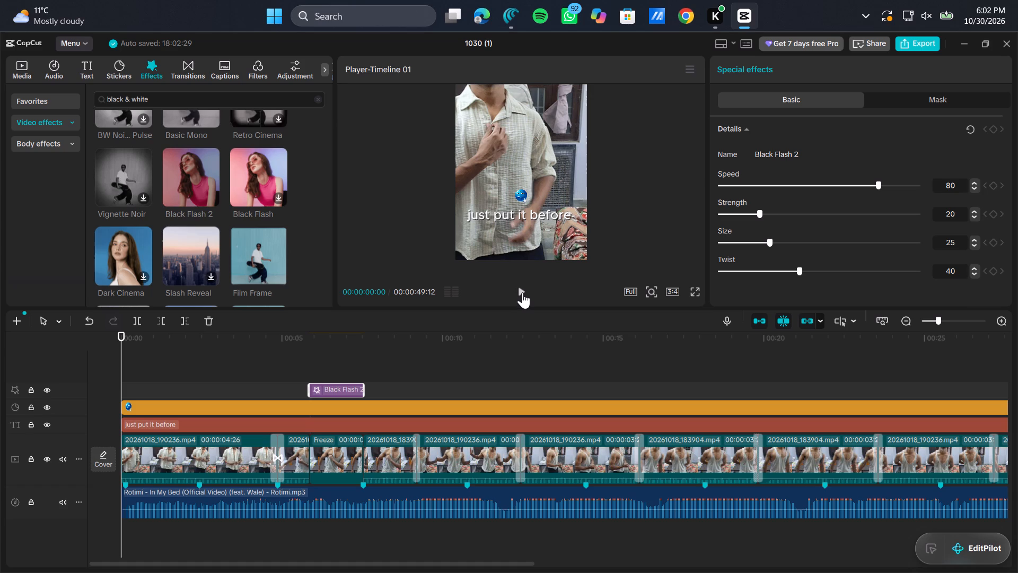
# Trim both ends of the blue emoji sticker so it spans only the freeze frame clip, matching the Black Flash 2 effect.
pyautogui.click(216, 402)
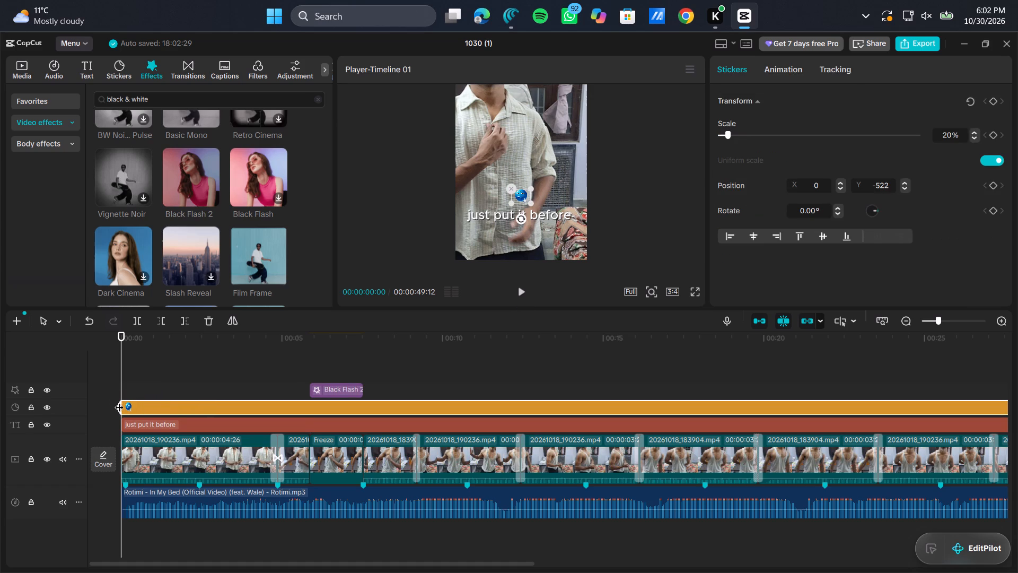
pyautogui.moveTo(120, 401); pyautogui.dragTo(186, 404)
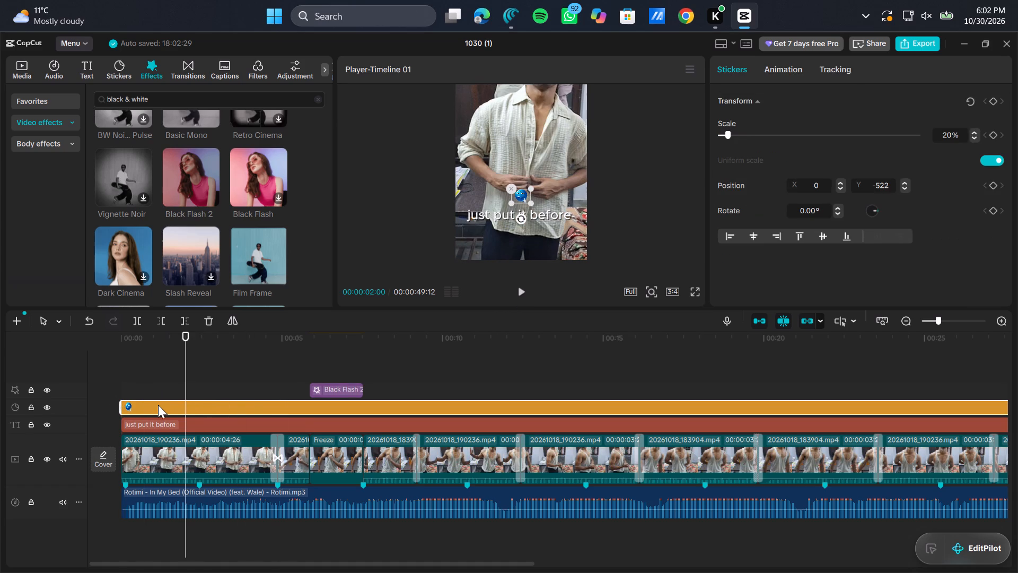
pyautogui.click(152, 405)
pyautogui.moveTo(119, 404); pyautogui.dragTo(308, 404)
pyautogui.hscroll(-1, 421, 406)
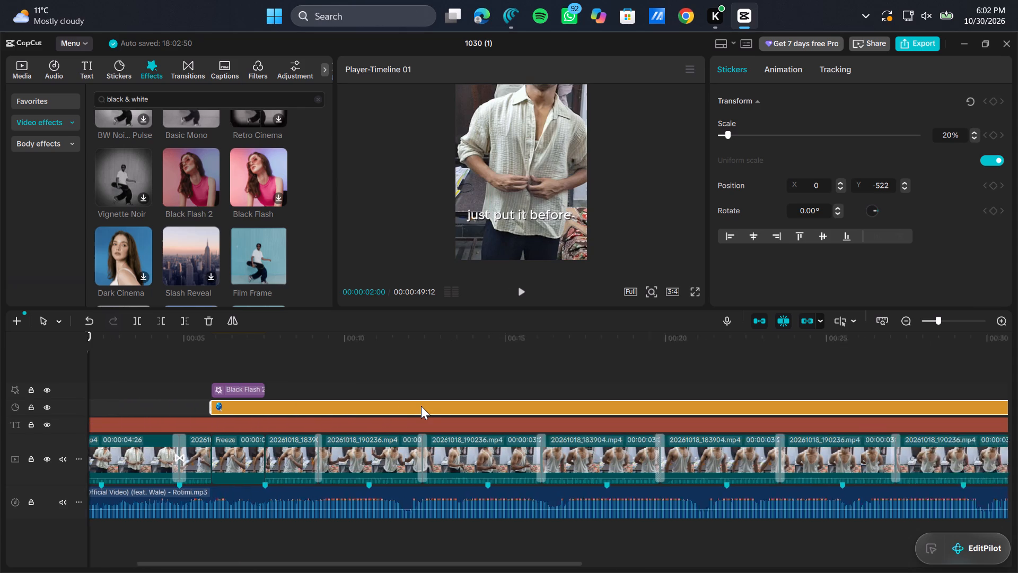
pyautogui.hscroll(-1, 421, 406)
pyautogui.keyDown('ctrl'); pyautogui.scroll(-7, 421, 406); pyautogui.keyUp('ctrl')
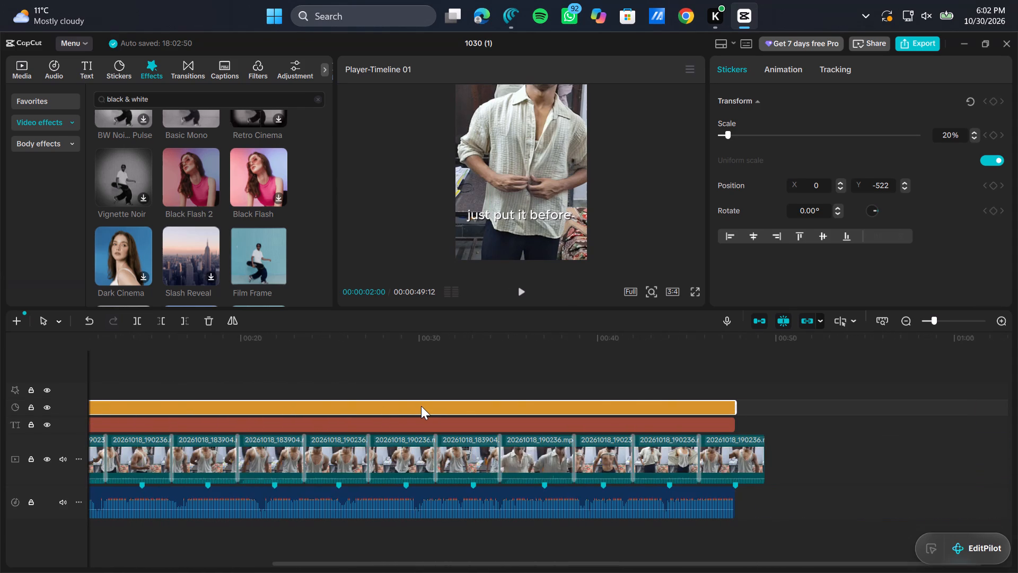
pyautogui.moveTo(738, 403); pyautogui.dragTo(709, 410)
pyautogui.moveTo(709, 410); pyautogui.dragTo(230, 404)
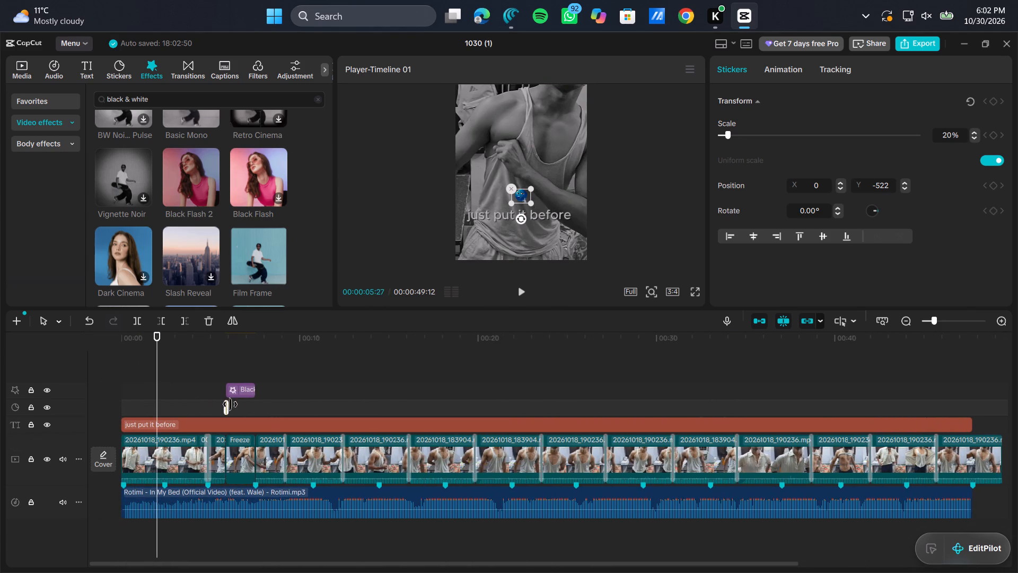
pyautogui.moveTo(230, 404); pyautogui.dragTo(257, 418)
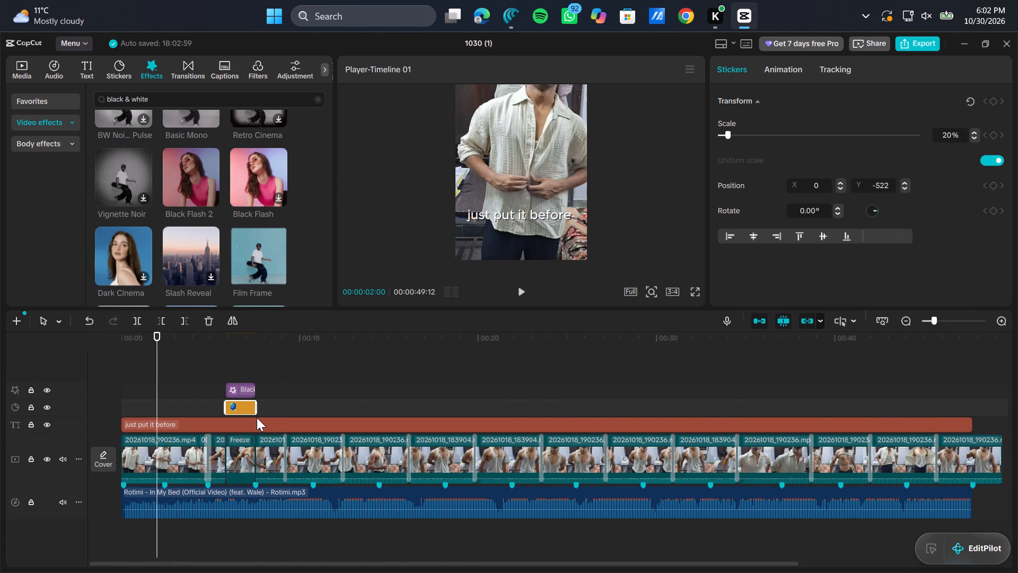
# Play the video from the start to review the freeze frame, effect and sticker timing.
pyautogui.moveTo(157, 383); pyautogui.dragTo(59, 426)
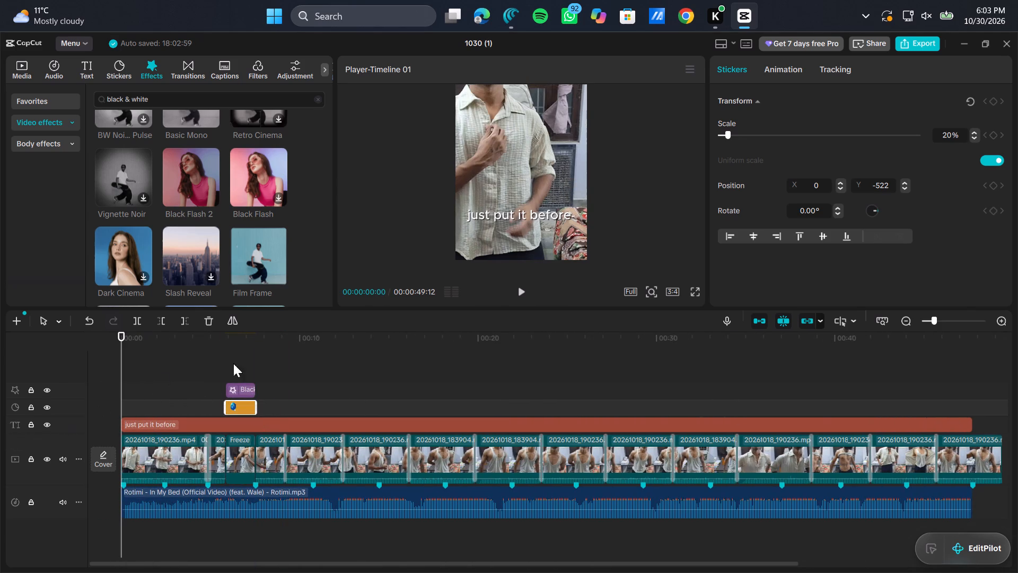
pyautogui.click(520, 291)
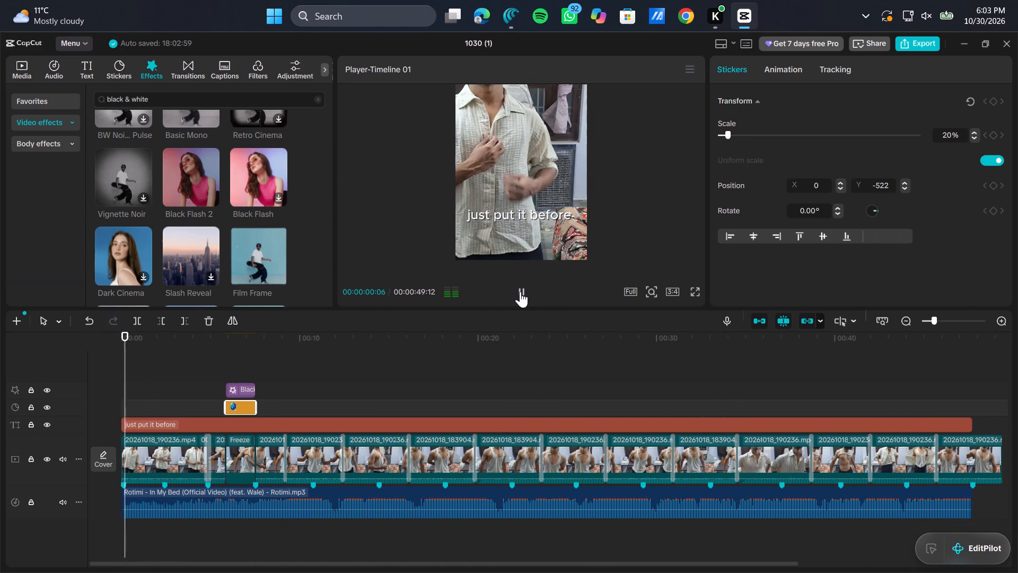
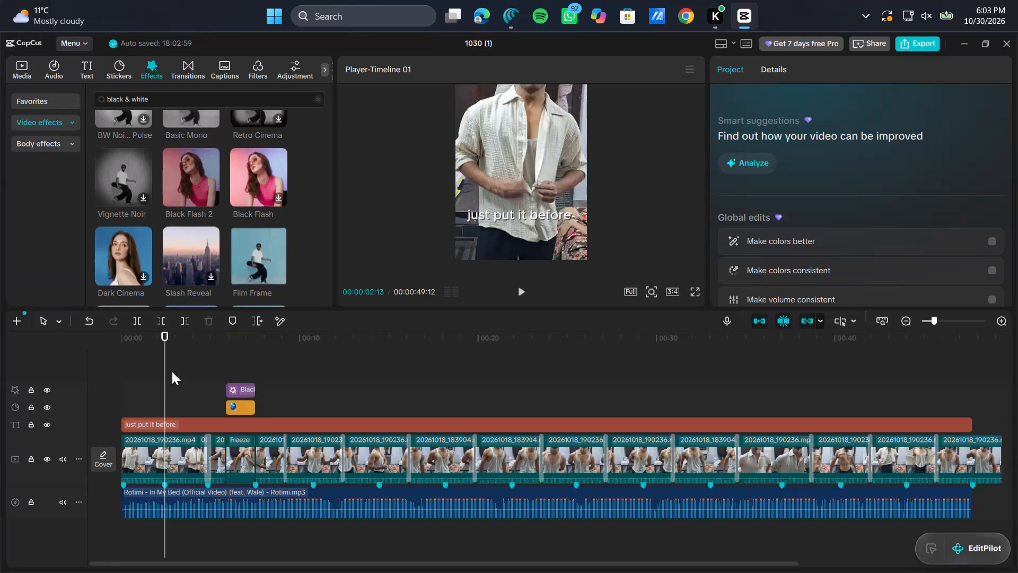
# Replay the video from the start through the freeze frame section to check the flash effect and emoji sticker, then stop playback.
pyautogui.moveTo(163, 383); pyautogui.dragTo(79, 409)
pyautogui.click(522, 292)
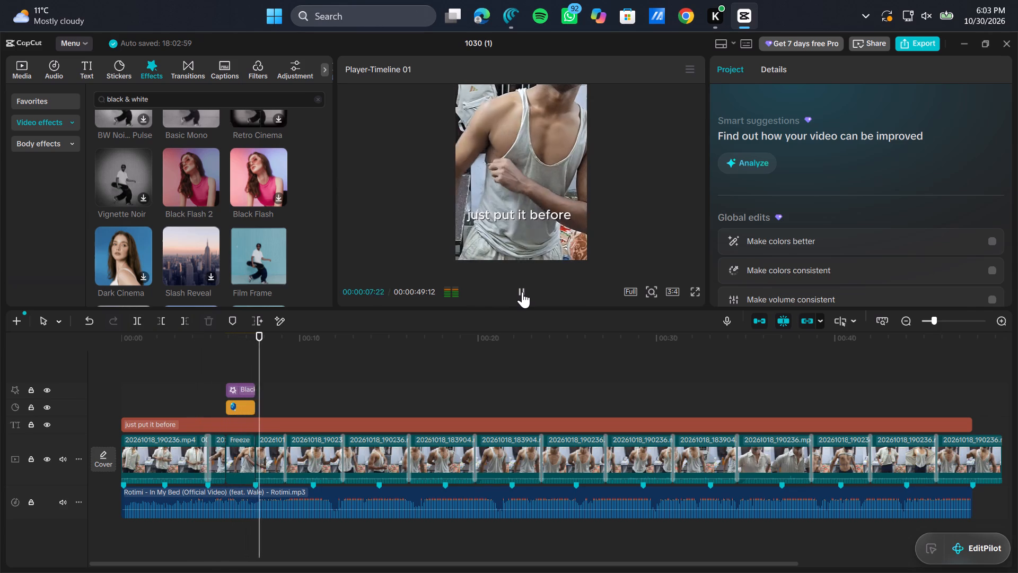
pyautogui.click(522, 292)
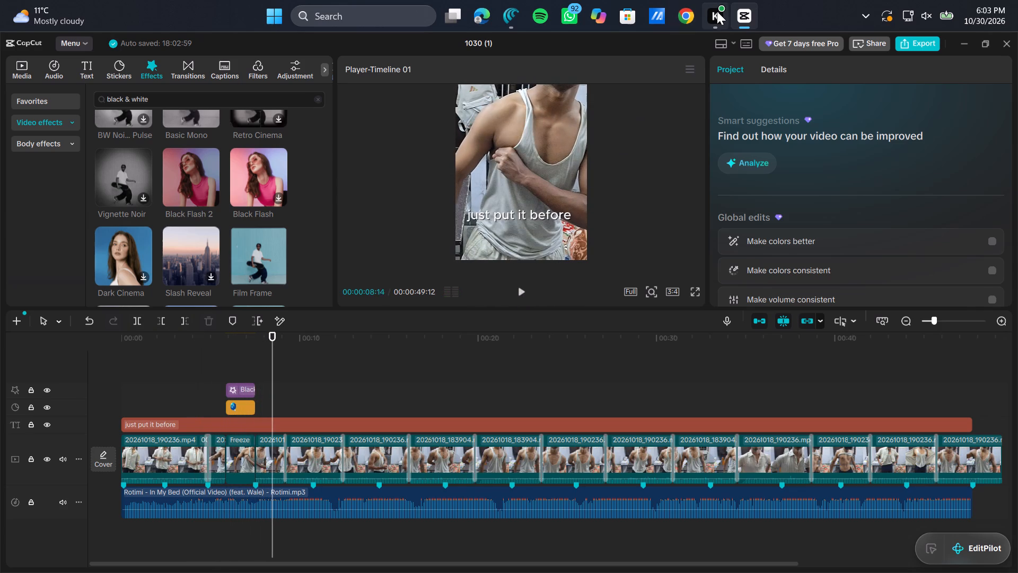
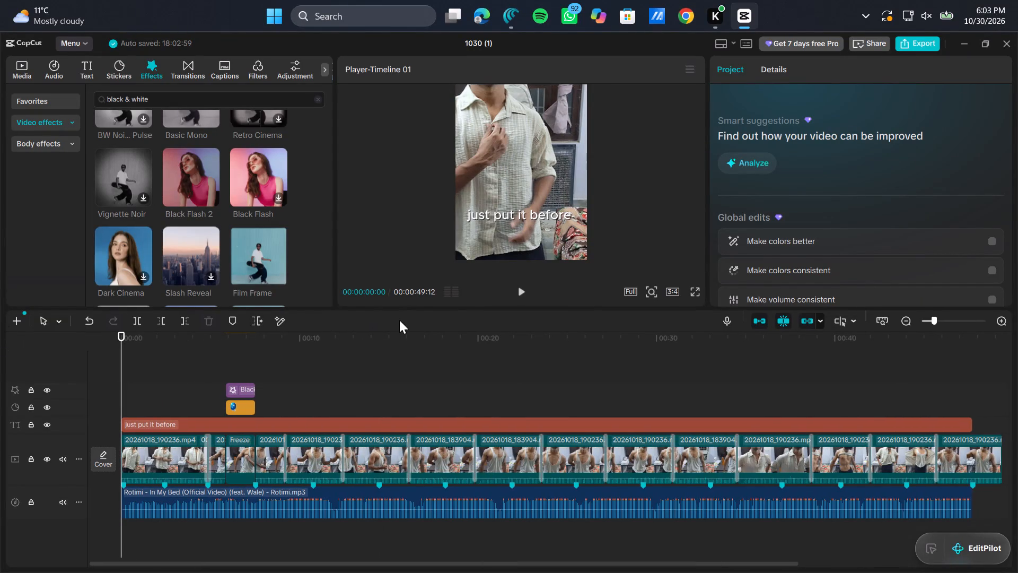
# Play the video from the start to review the edit.
pyautogui.click(523, 292)
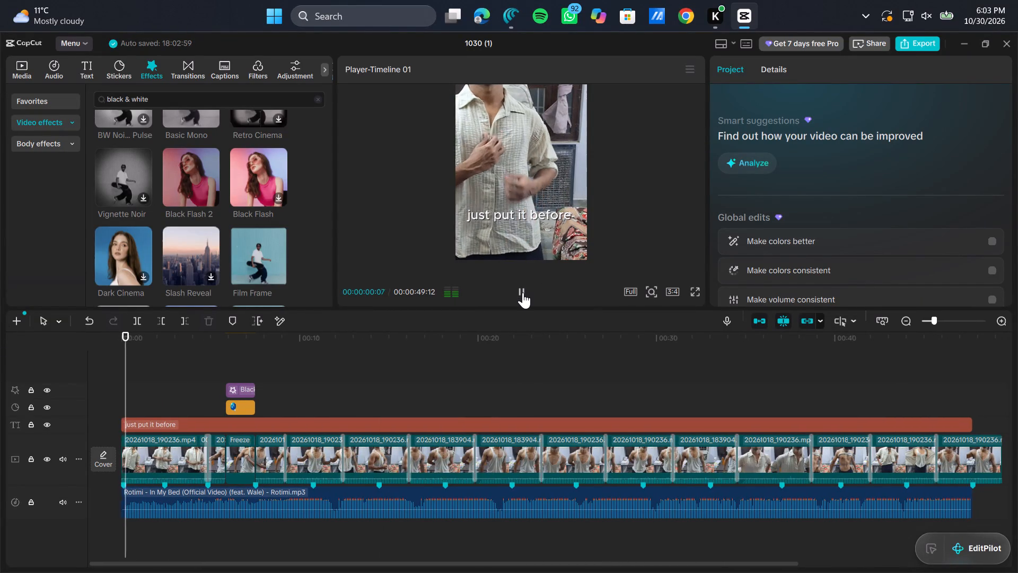